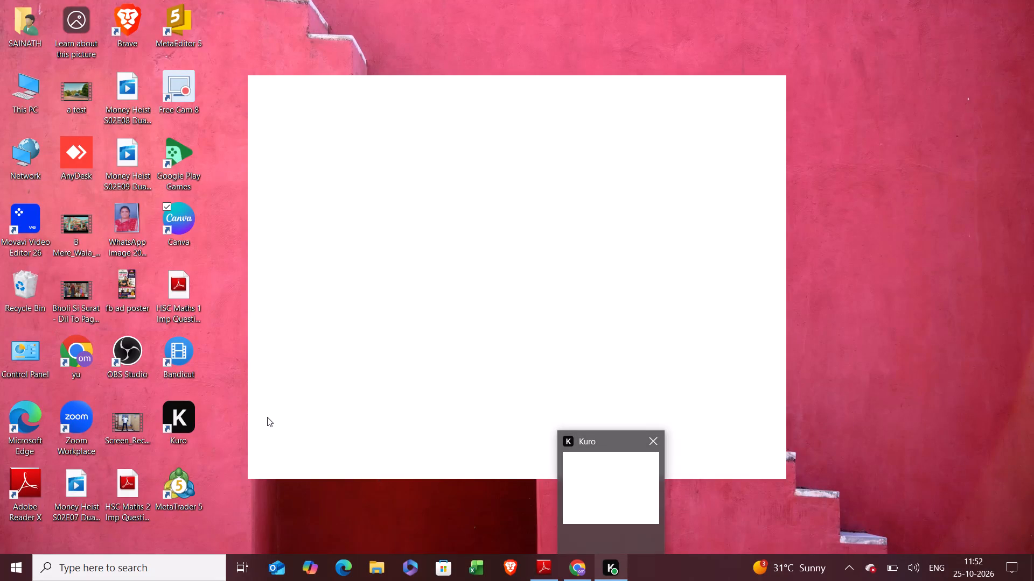
Launch Canva from the desktop.
double_click(184, 230)
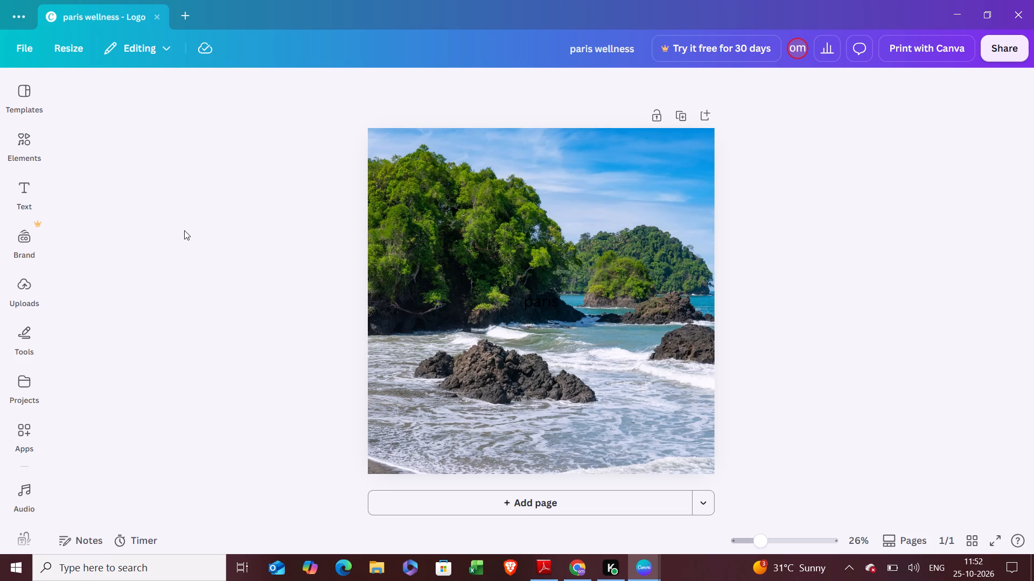
Search the existing projects for "presentation".
left_click(33, 393)
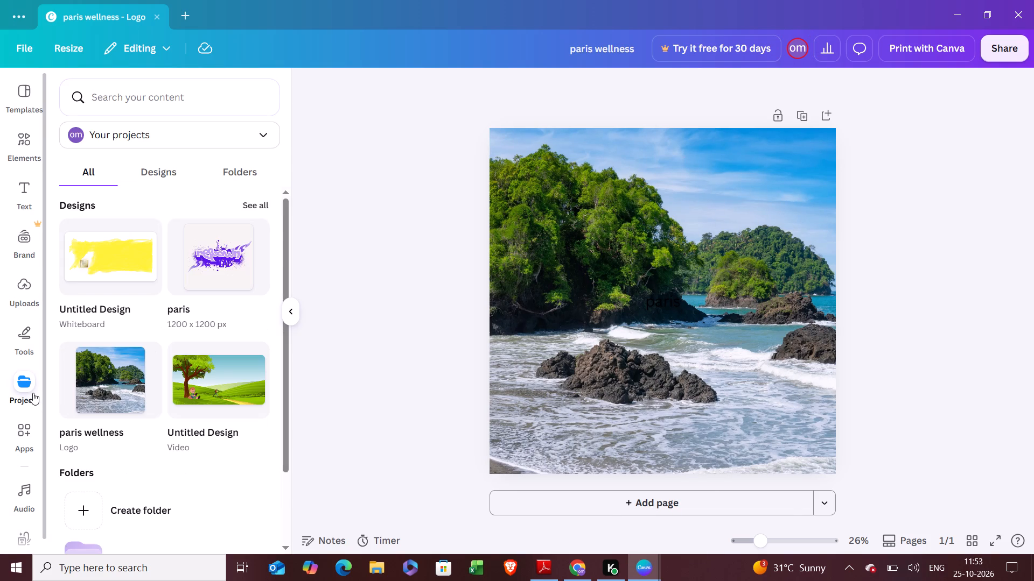
scroll(33, 393, "down", 2)
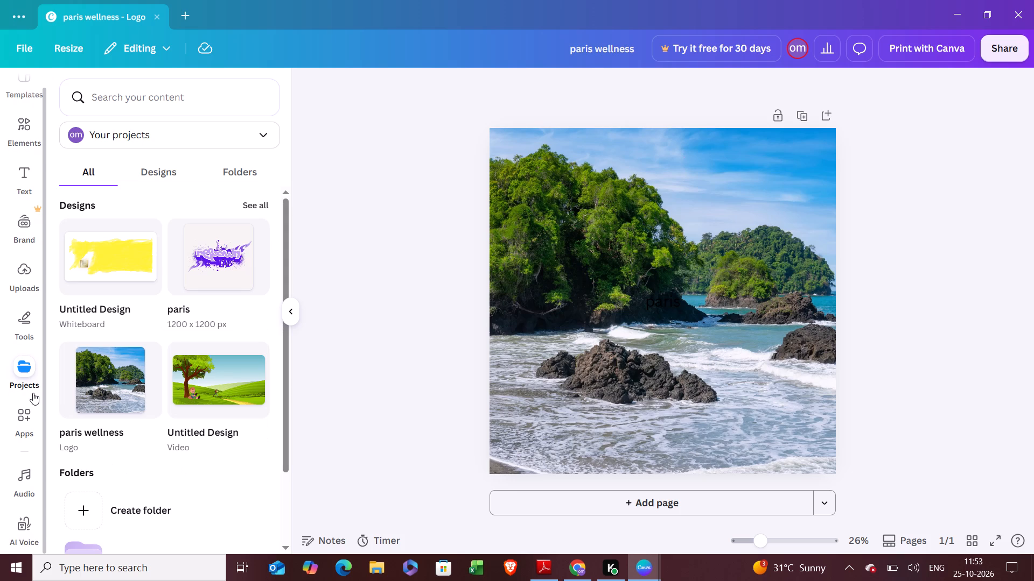
scroll(33, 393, "up", 1)
scroll(33, 393, "down", 1)
scroll(33, 393, "up", 1)
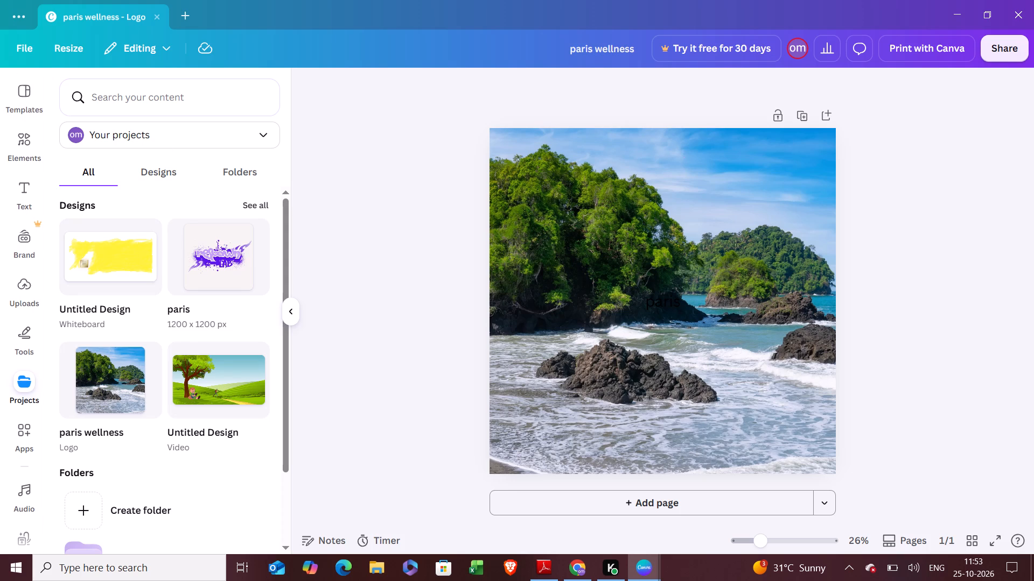
scroll(30, 110, "up", 1)
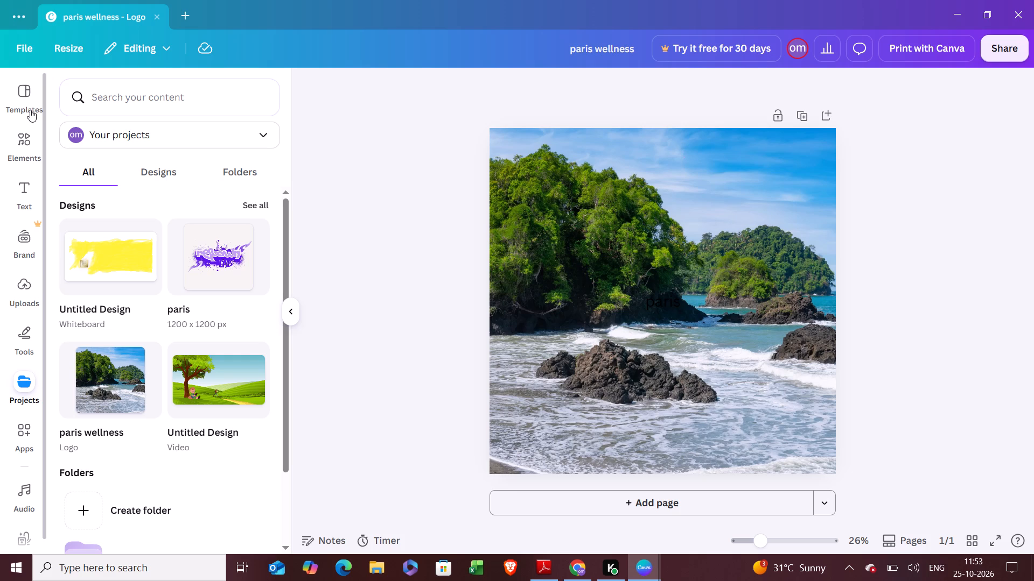
scroll(30, 110, "down", 1)
scroll(30, 110, "up", 2)
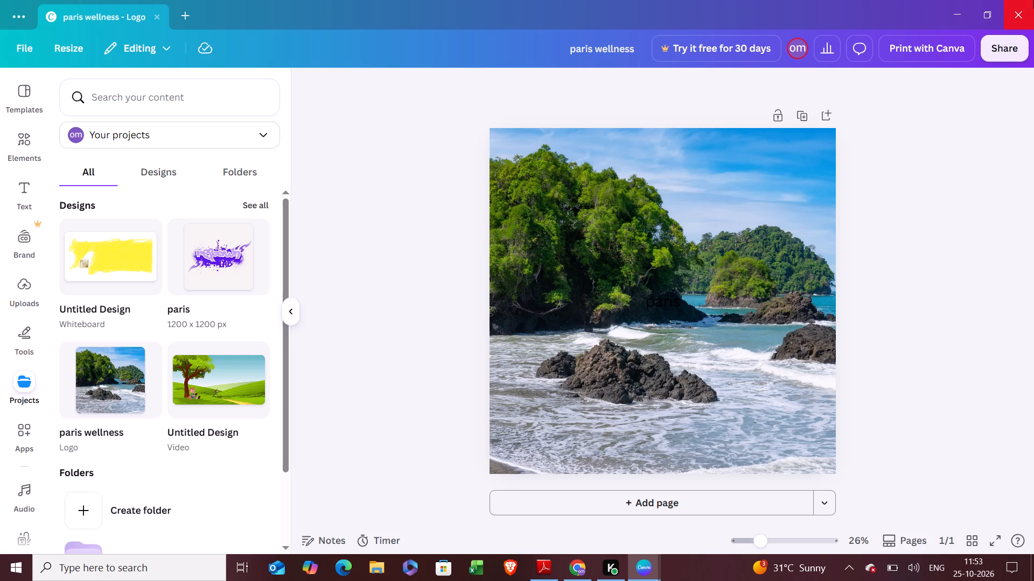
left_click(216, 96)
type("pres")
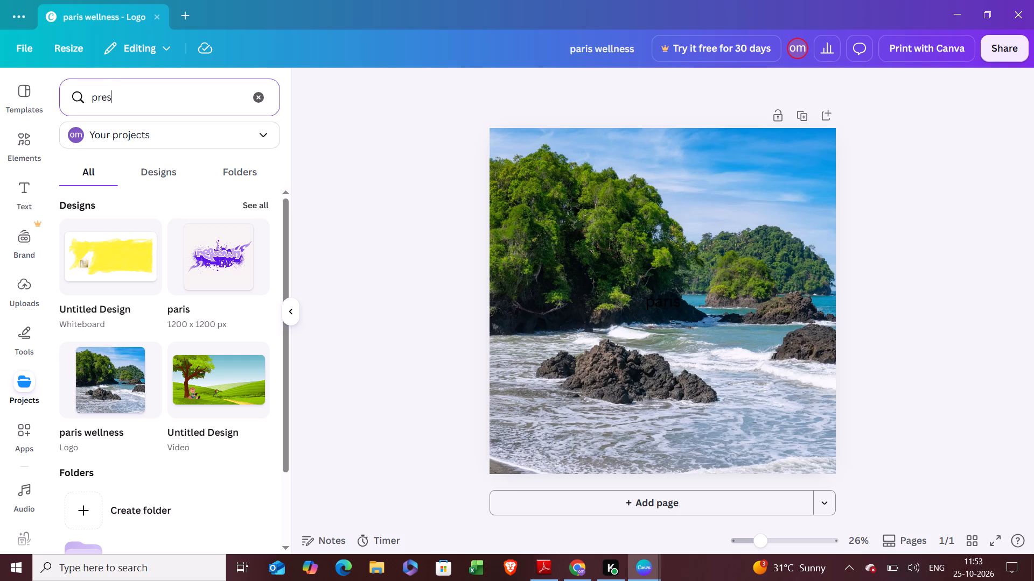
type("entation")
key("Return")
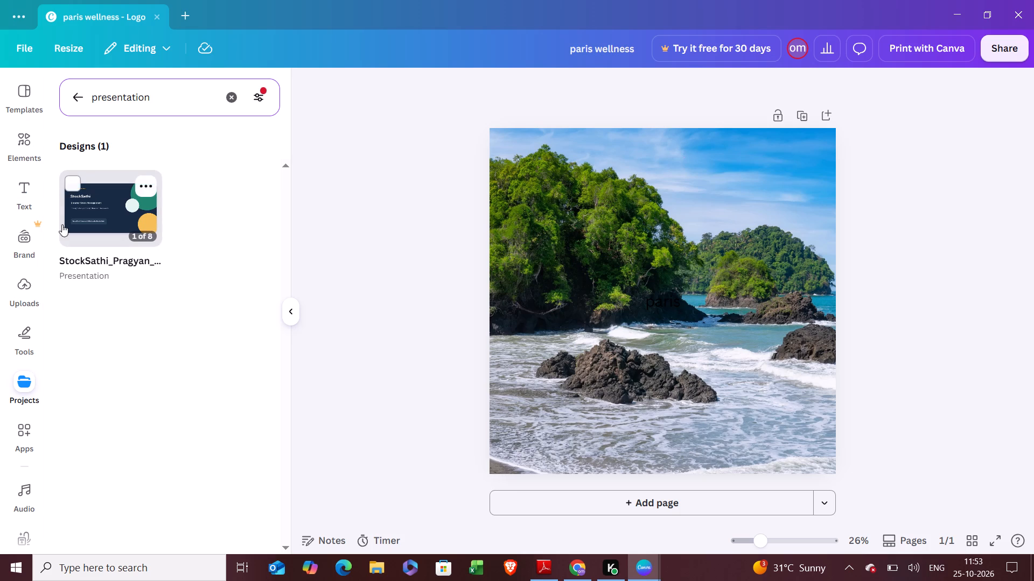
scroll(39, 329, "down", 1)
scroll(39, 329, "up", 1)
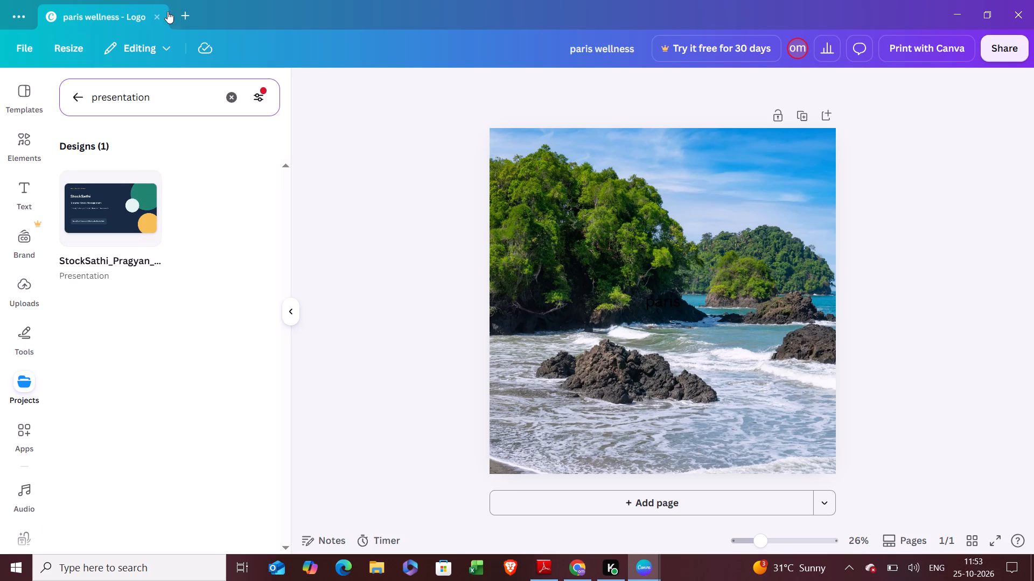
Create a new blank Presentation design of 1920 × 1080 px.
left_click(185, 17)
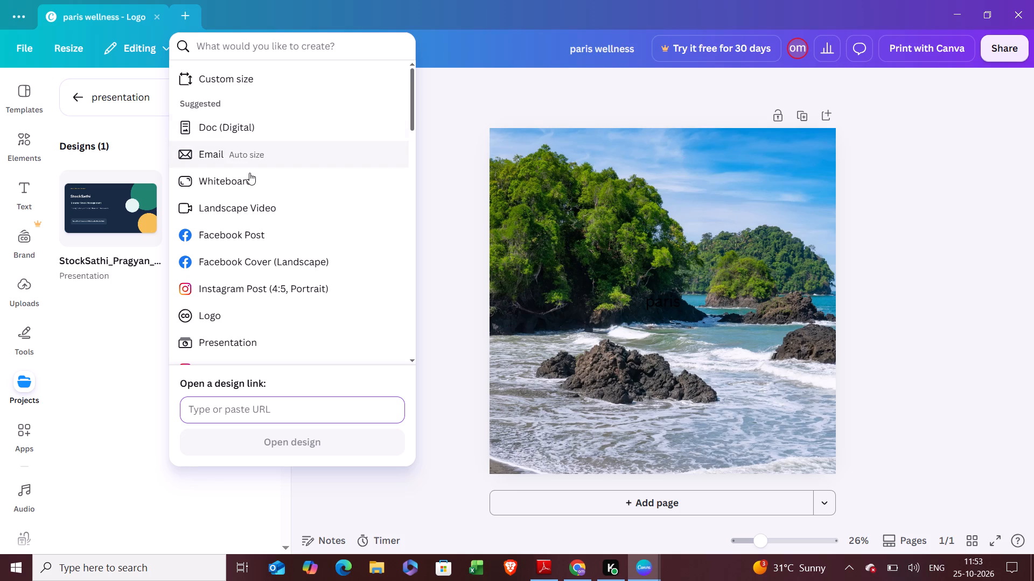
scroll(249, 173, "down", 1)
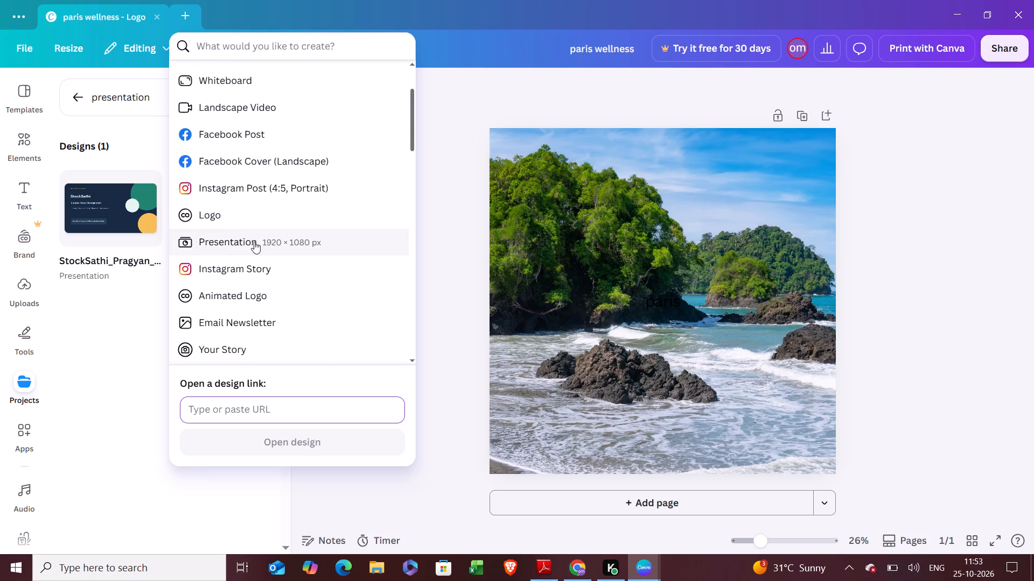
left_click(254, 242)
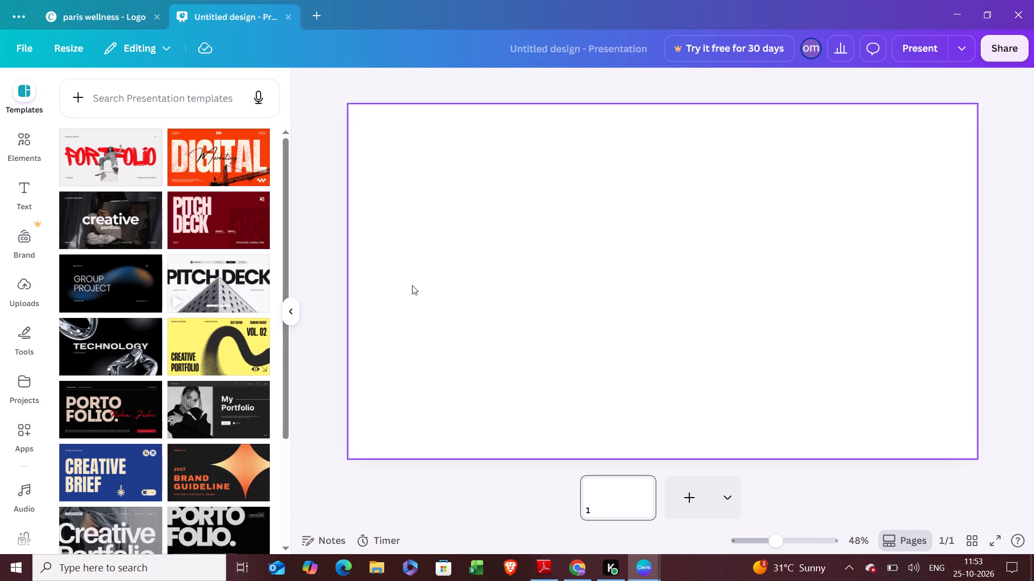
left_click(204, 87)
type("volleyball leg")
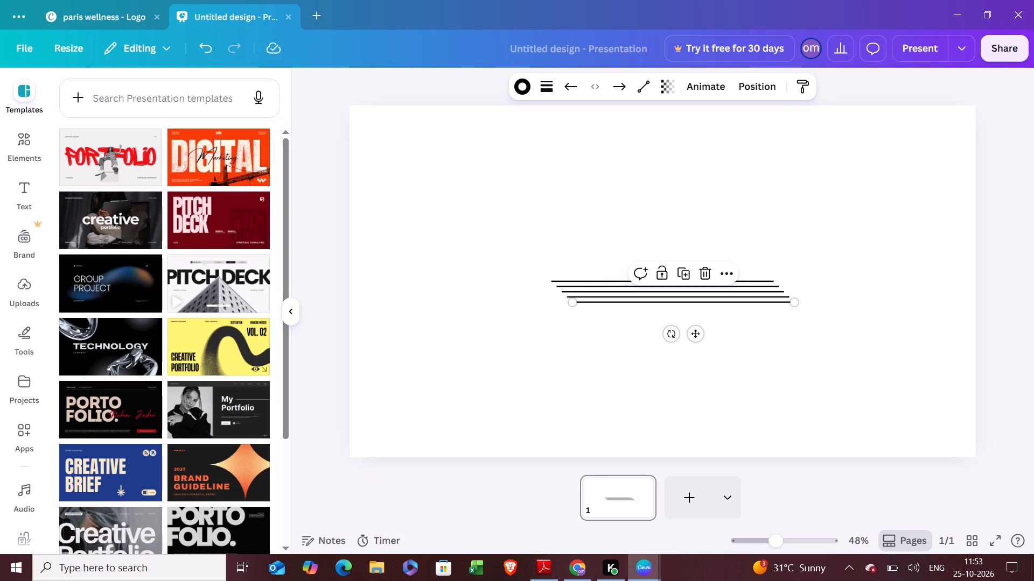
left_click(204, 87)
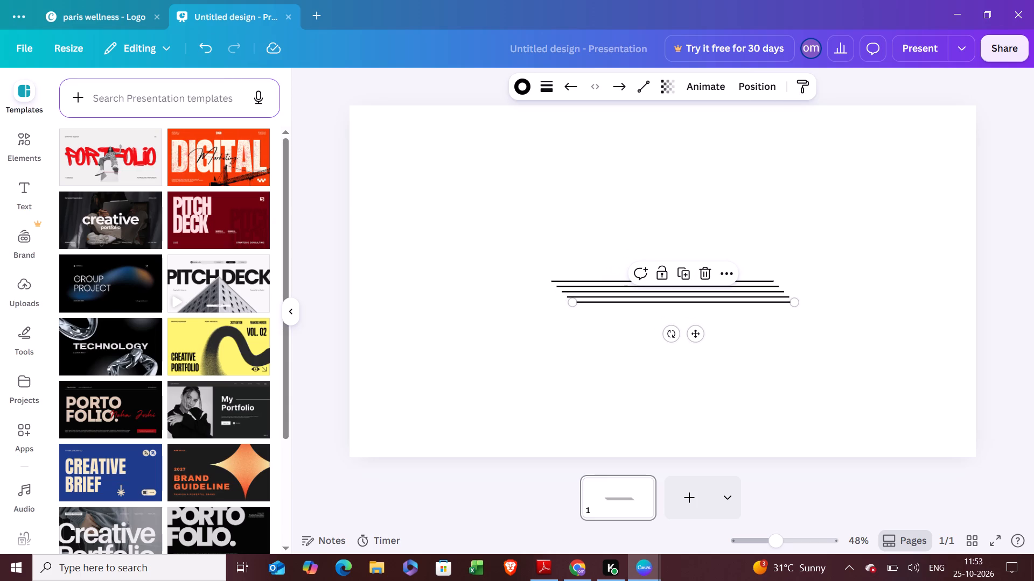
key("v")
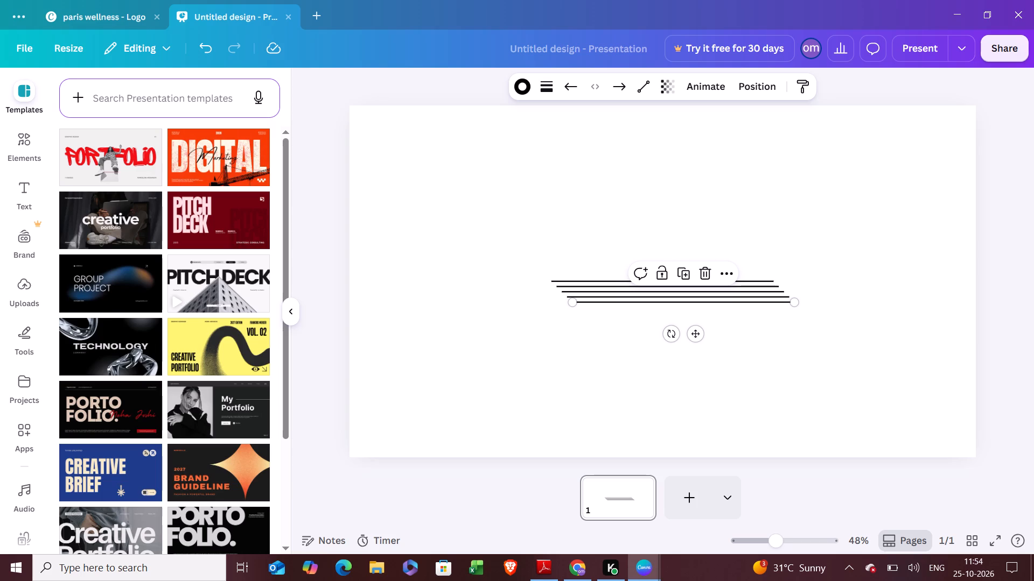
Search the presentation templates for "volleyball legues".
left_click(180, 85)
double_click(166, 101)
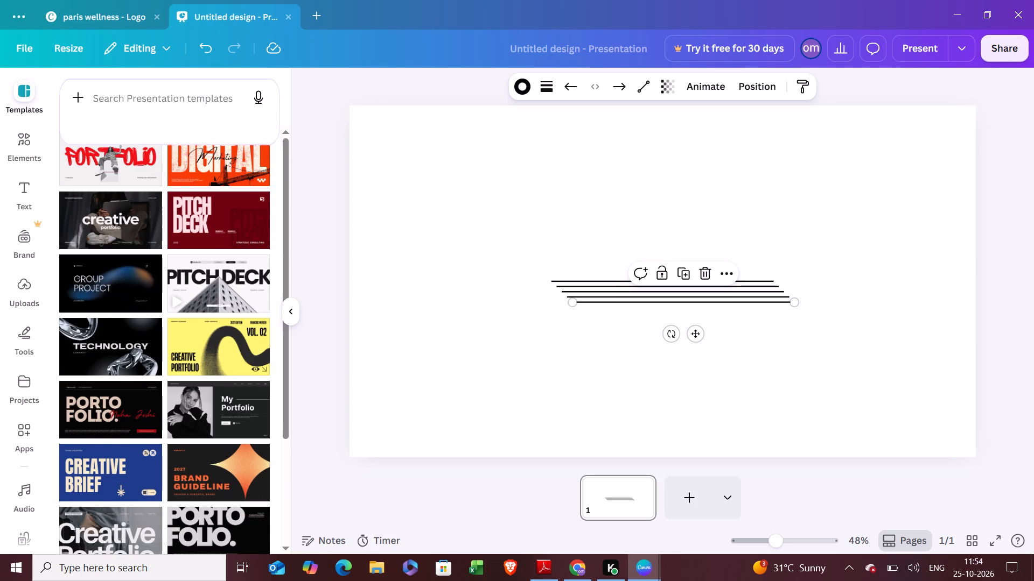
left_click(166, 101)
key("v")
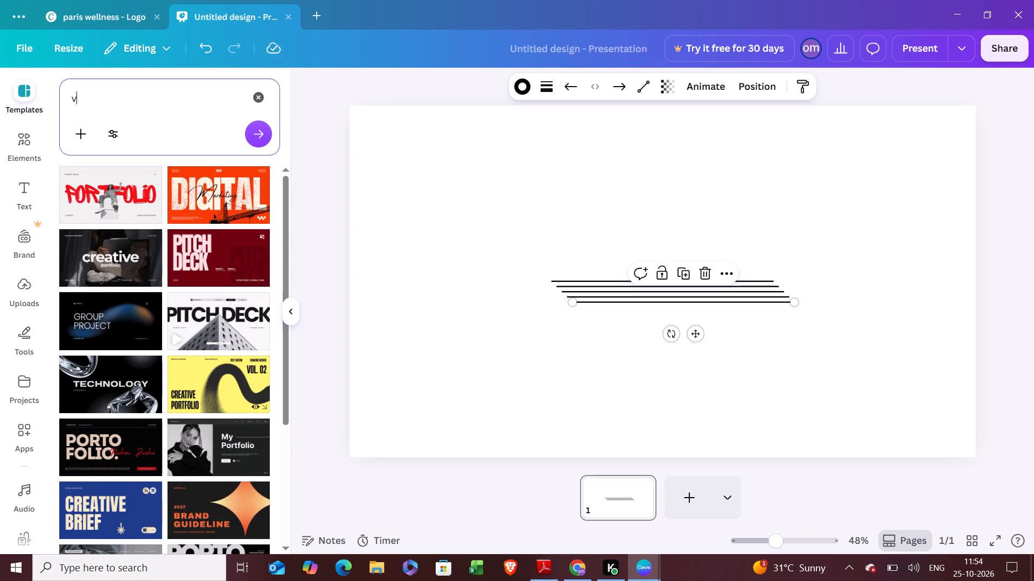
type("olleyball legues")
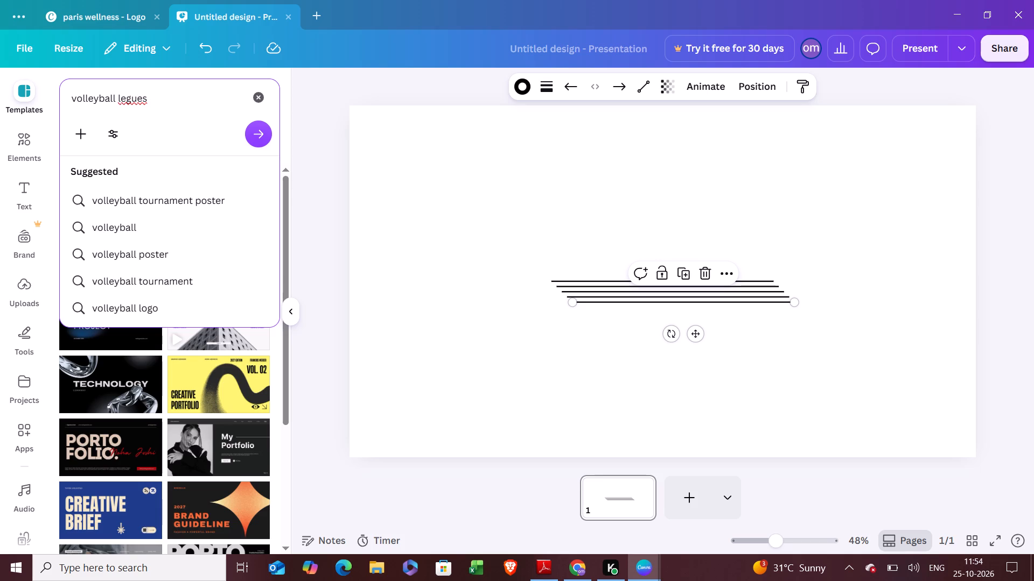
key("Return")
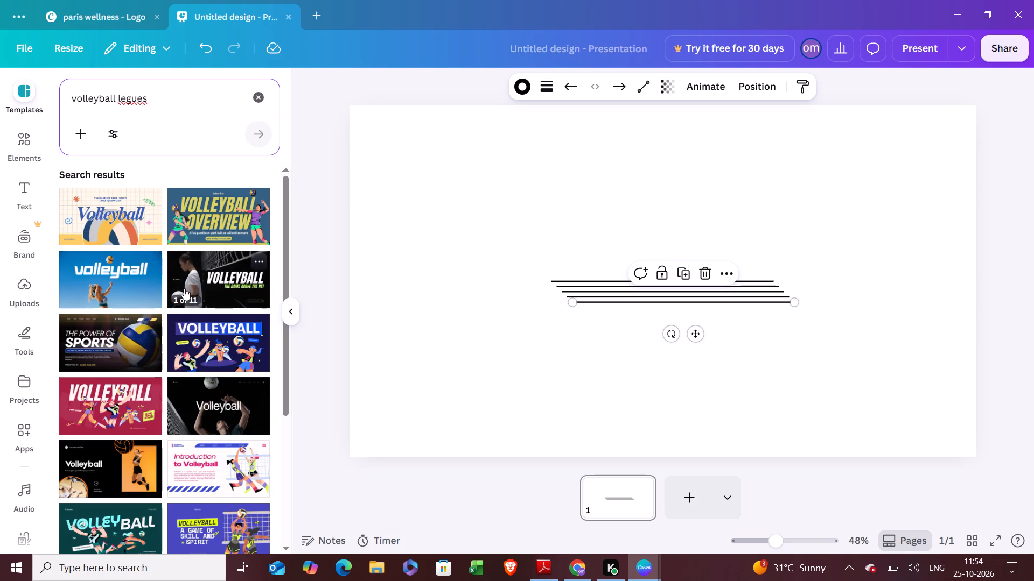
Apply the cover page of the Maroon White and Yellow Illustrative Volleyball Presentation template to slide 1, and return to the template results.
scroll(184, 288, "down", 1)
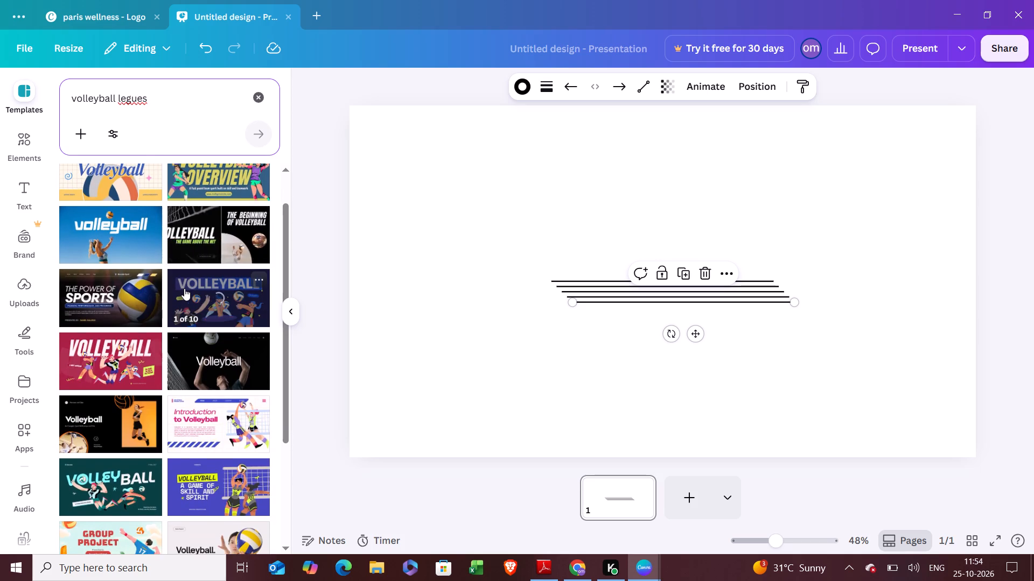
scroll(184, 288, "down", 1)
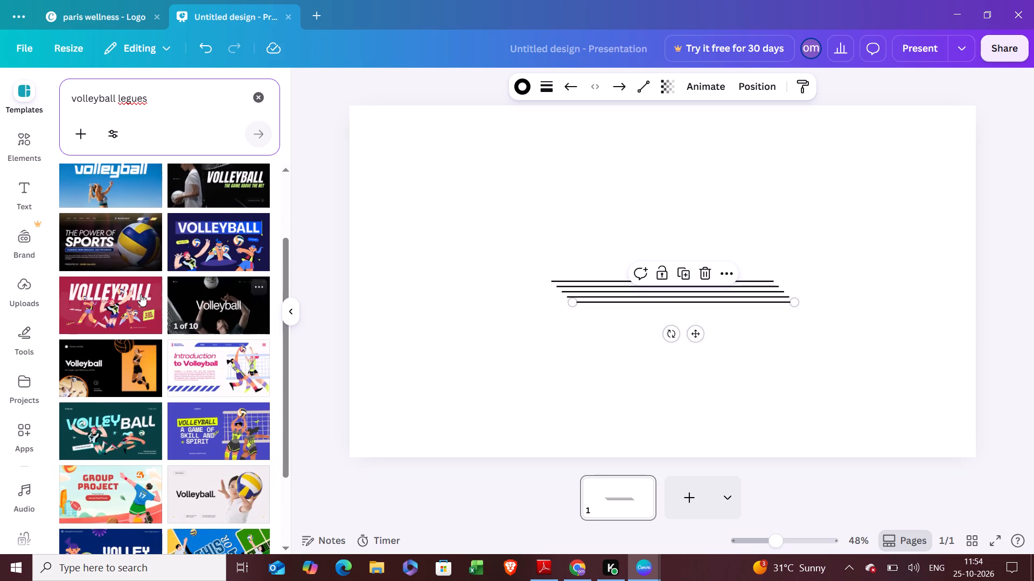
left_click(137, 291)
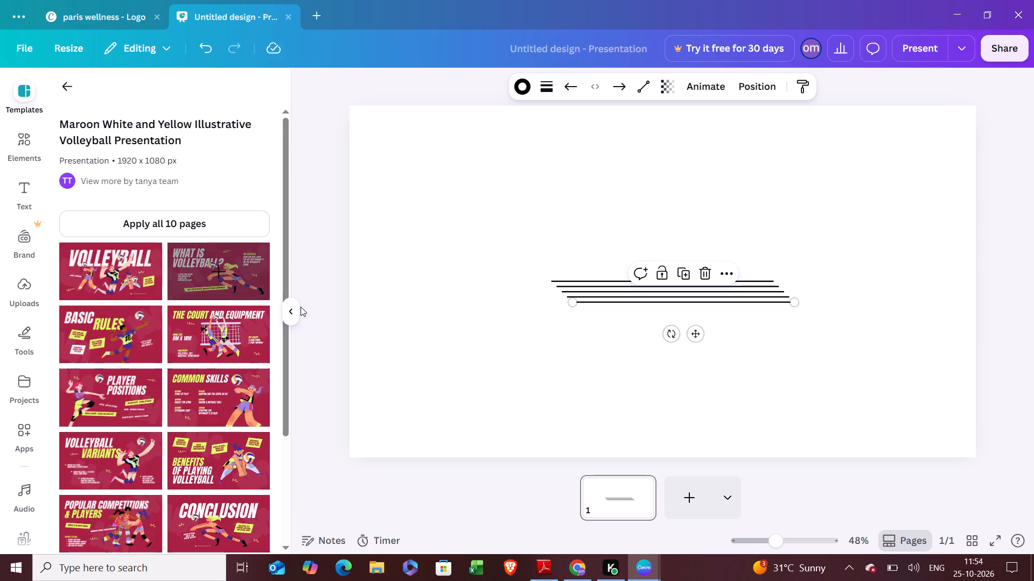
left_click(101, 284)
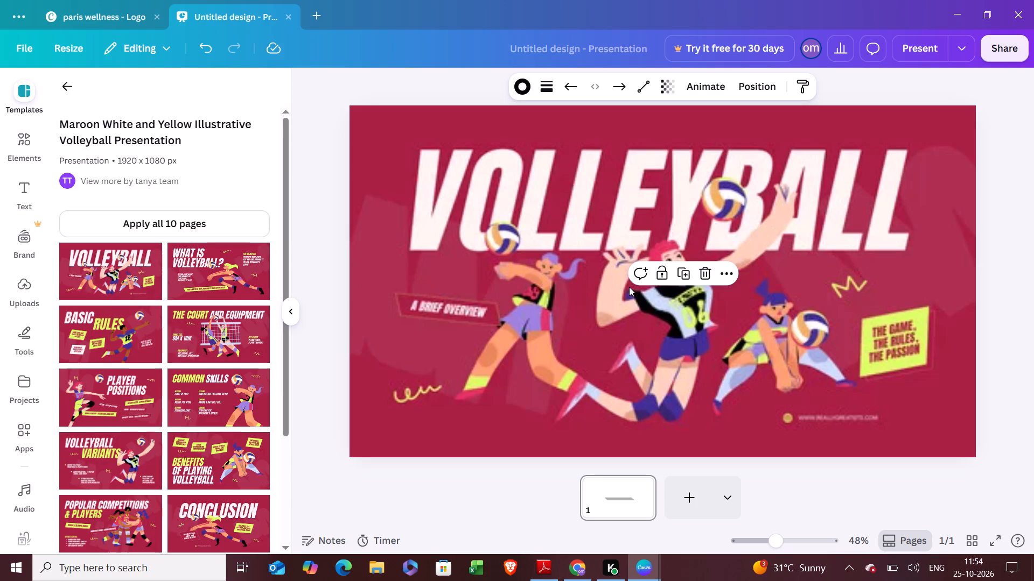
left_click(629, 287)
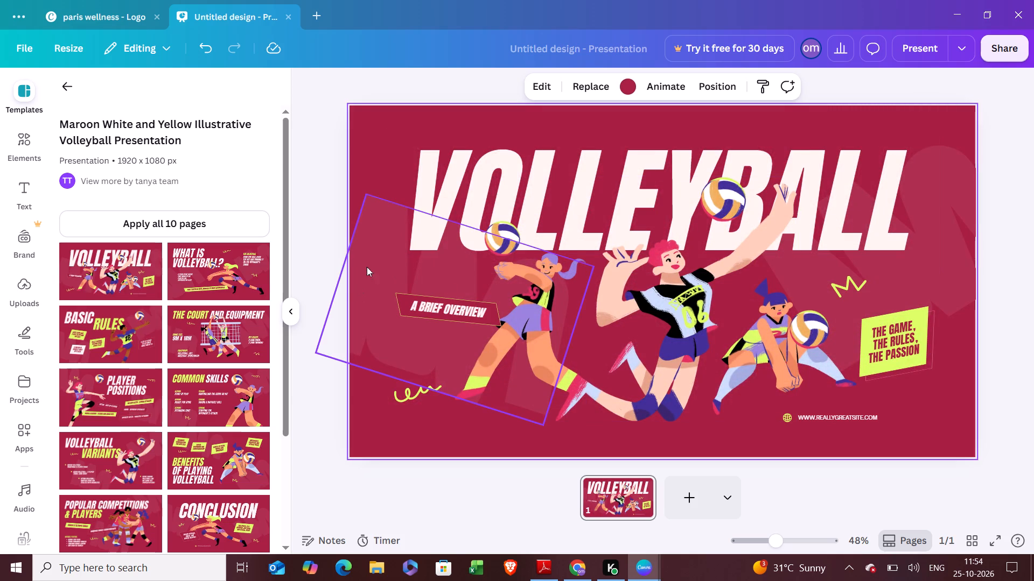
left_click(364, 180)
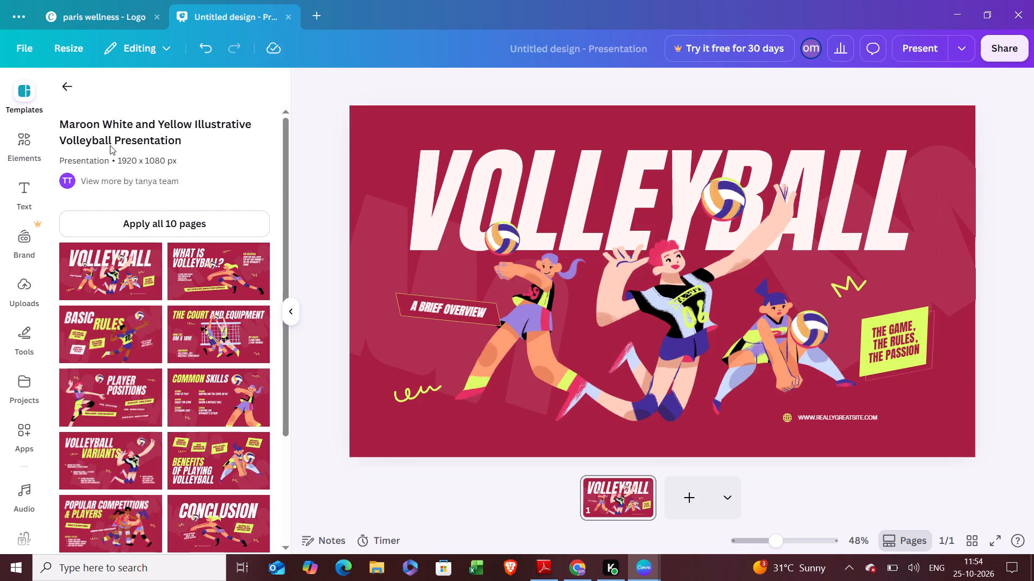
left_click(67, 96)
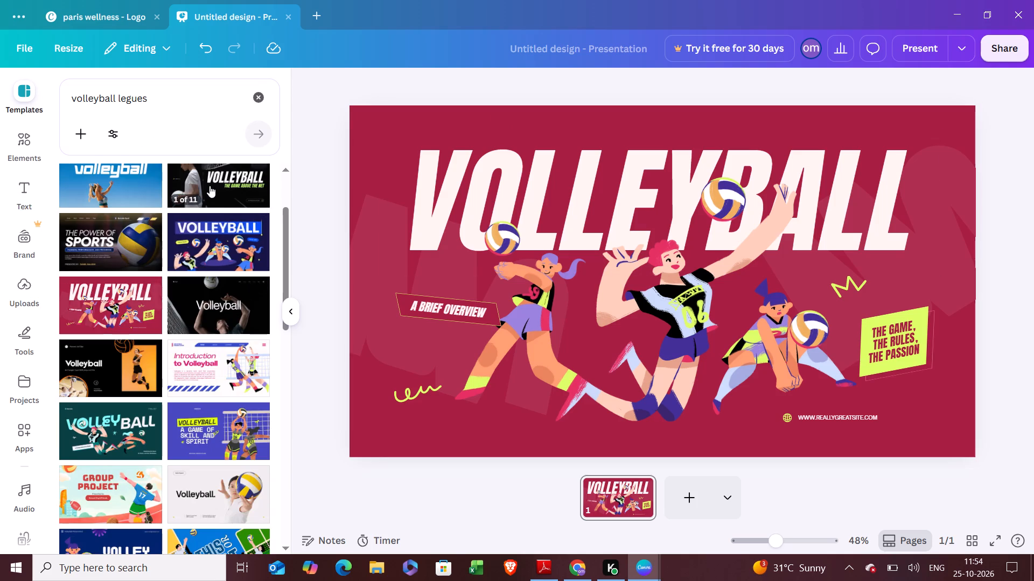
scroll(209, 186, "up", 1)
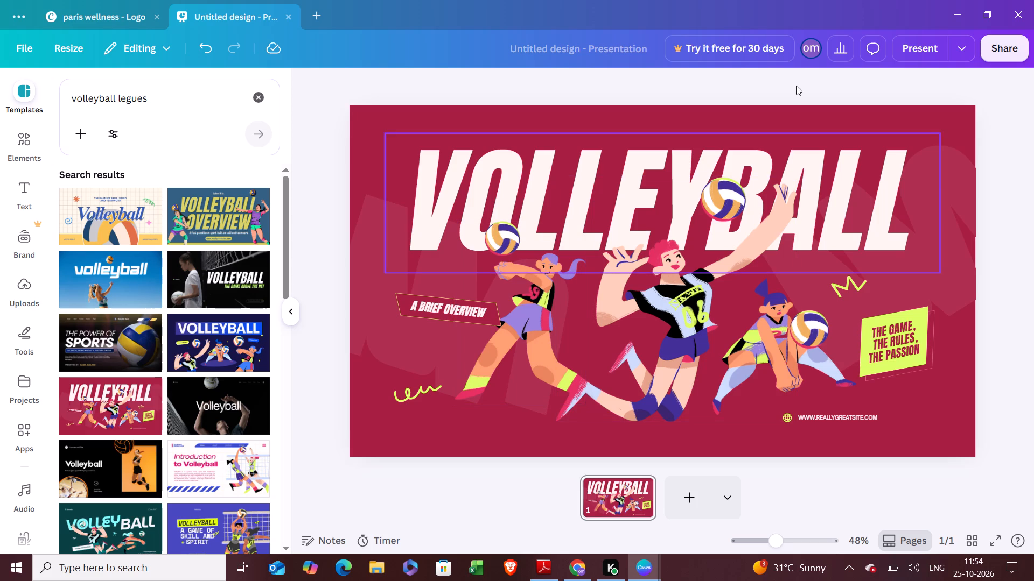
Change the cover slide's background colour to the default black-to-white linear gradient.
left_click(814, 100)
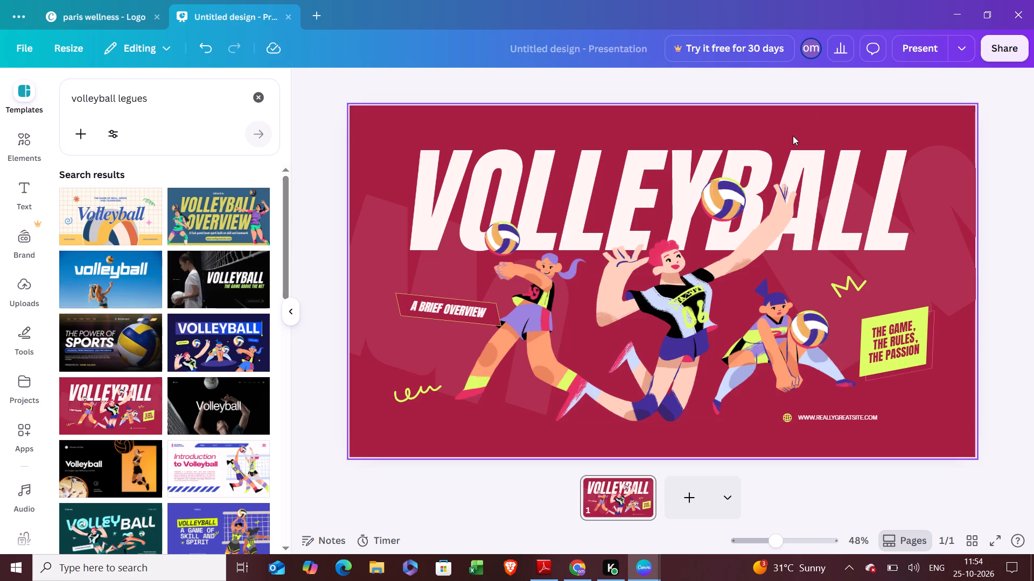
left_click(793, 136)
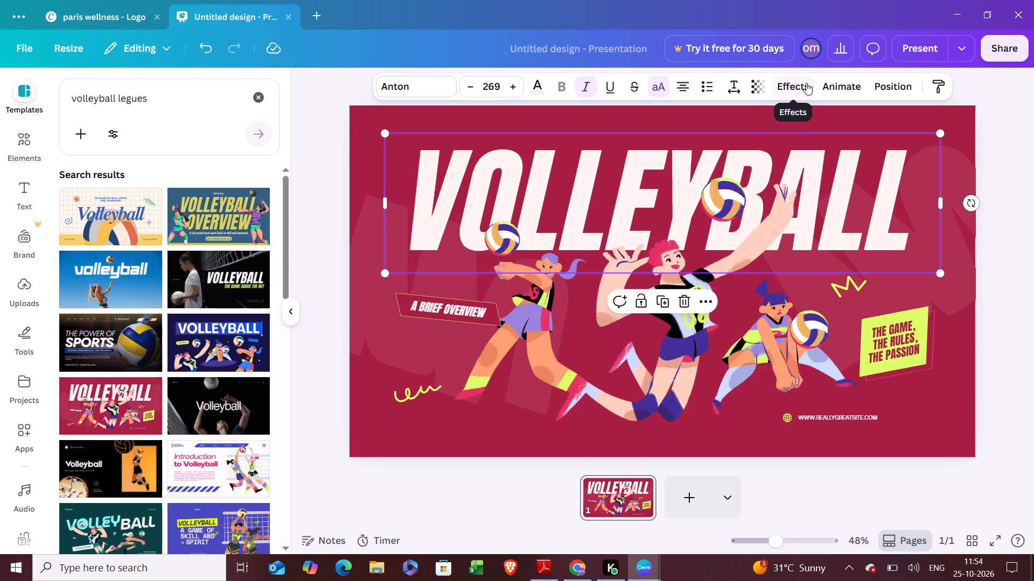
left_click(820, 110)
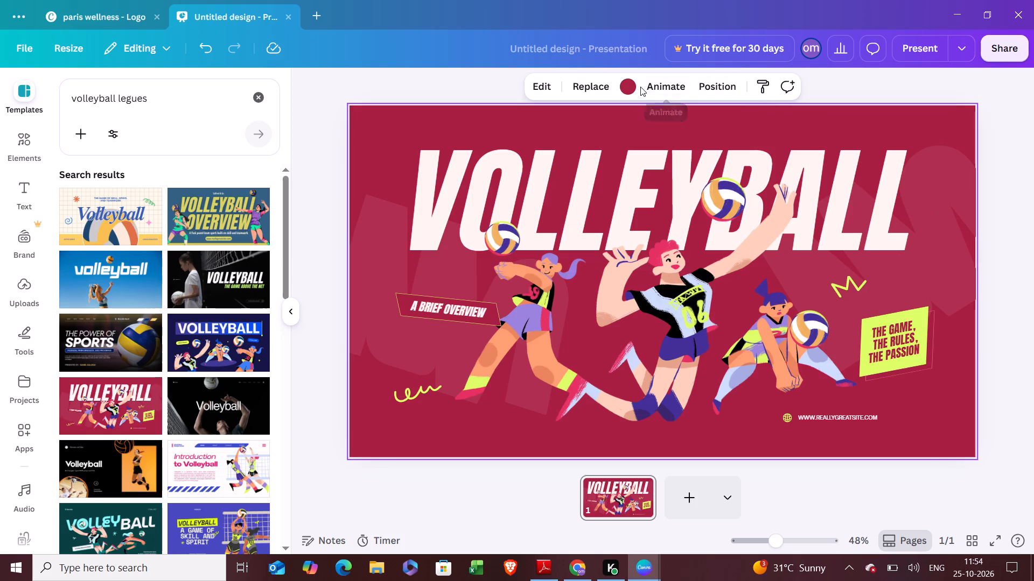
left_click(627, 87)
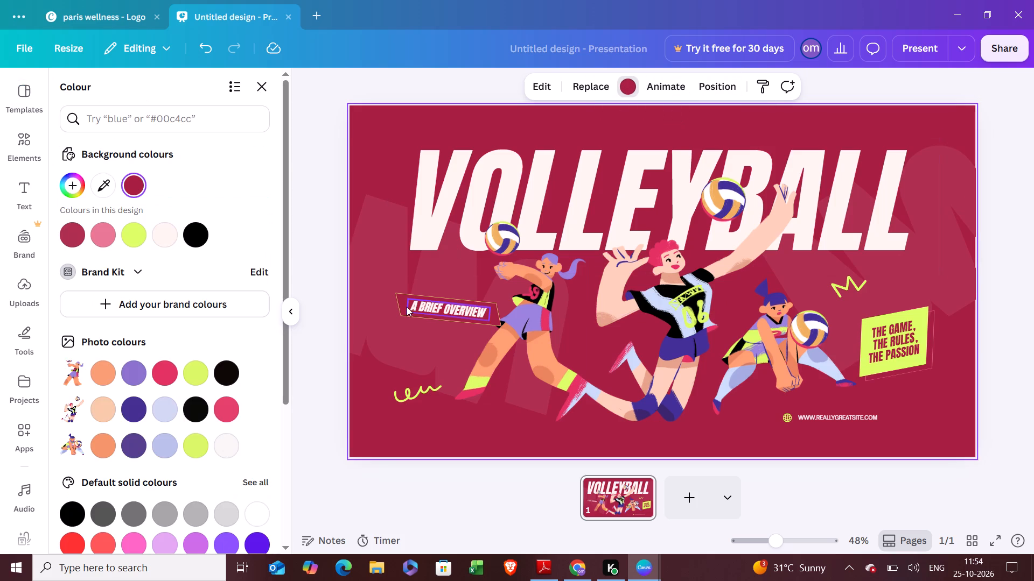
scroll(219, 434, "down", 1)
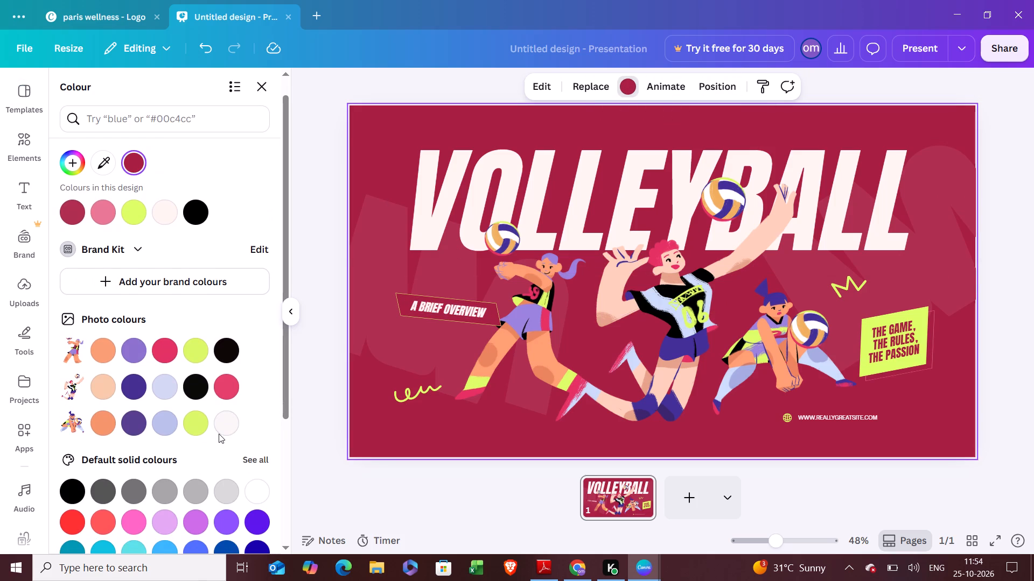
scroll(219, 434, "down", 2)
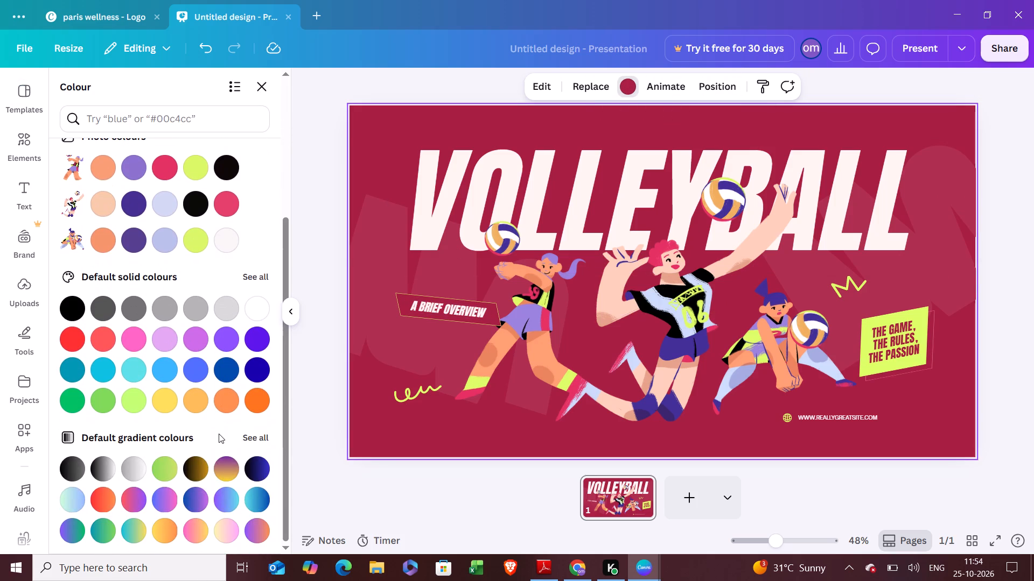
left_click(97, 475)
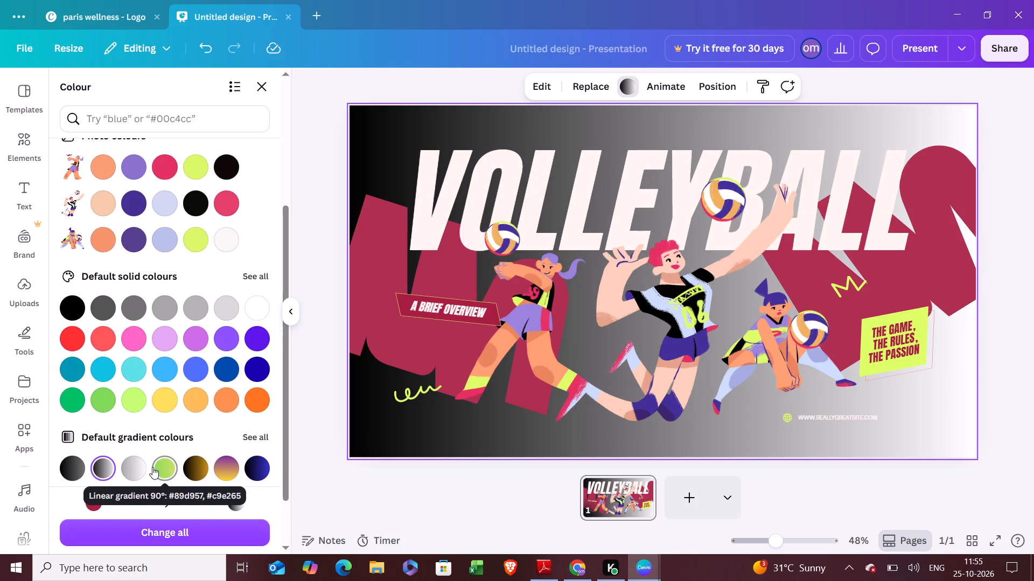
Change the cover slide's background to the default linear gradient from #cdffd8 to #94b9ff.
scroll(152, 467, "down", 1)
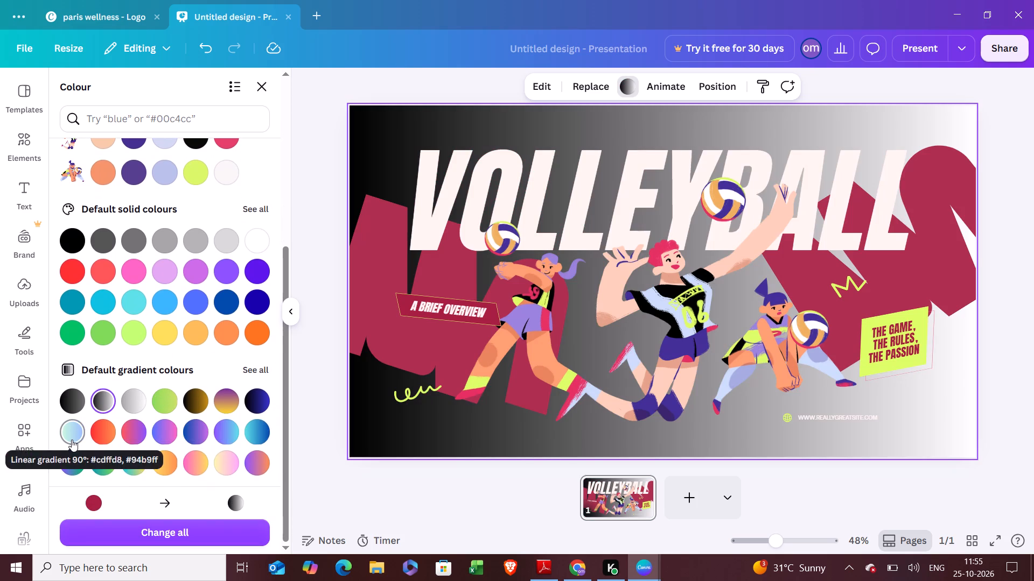
left_click(72, 440)
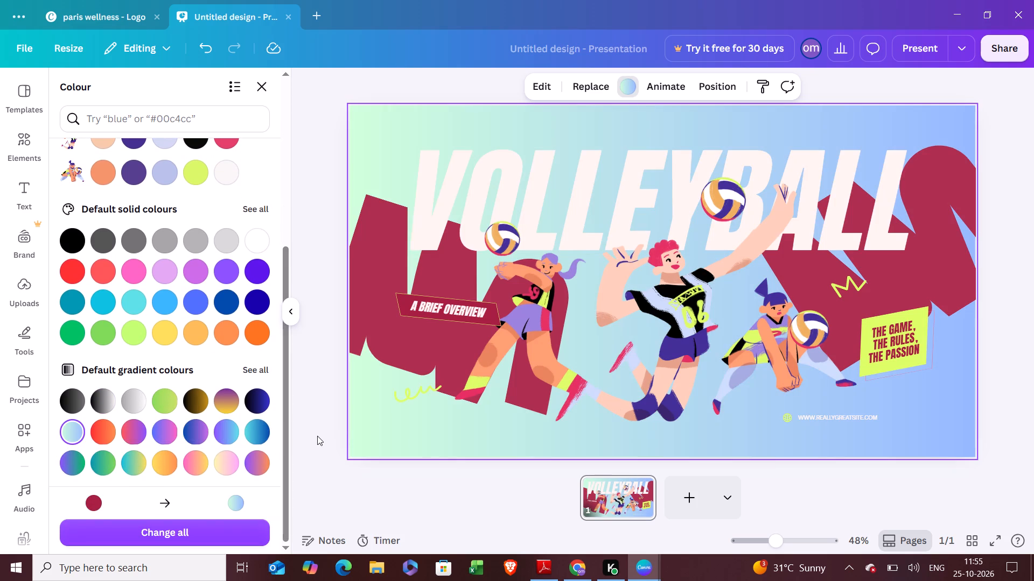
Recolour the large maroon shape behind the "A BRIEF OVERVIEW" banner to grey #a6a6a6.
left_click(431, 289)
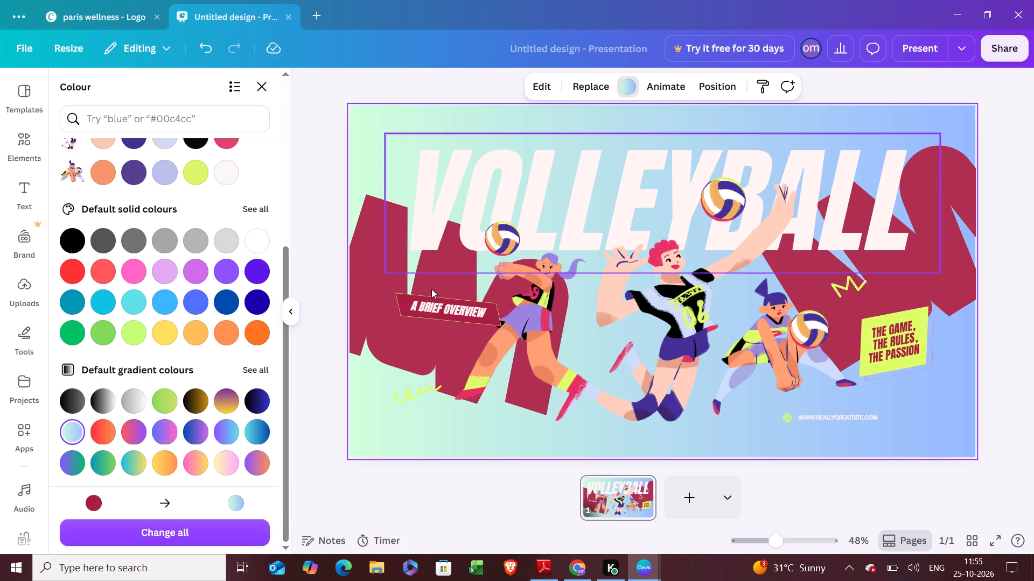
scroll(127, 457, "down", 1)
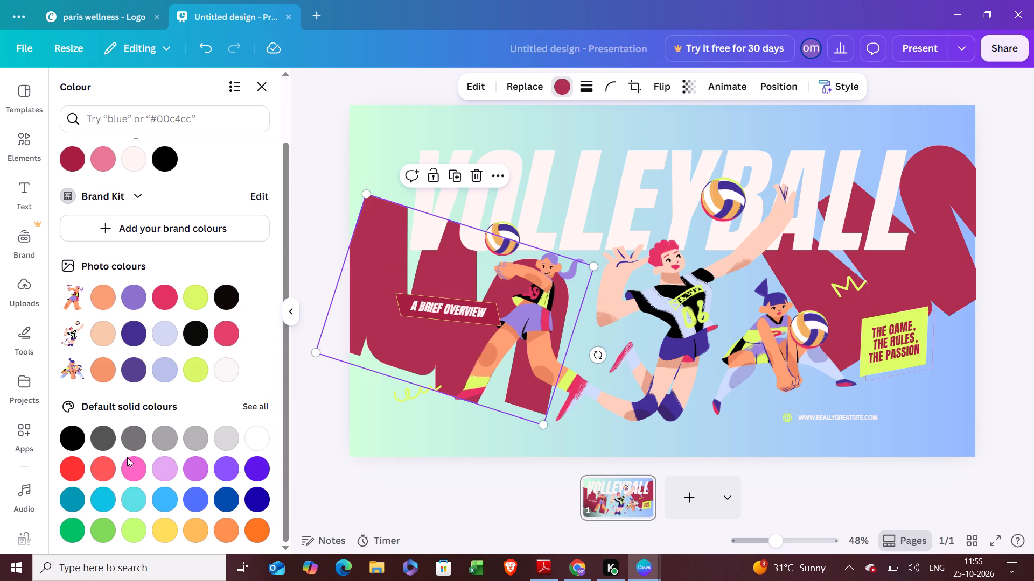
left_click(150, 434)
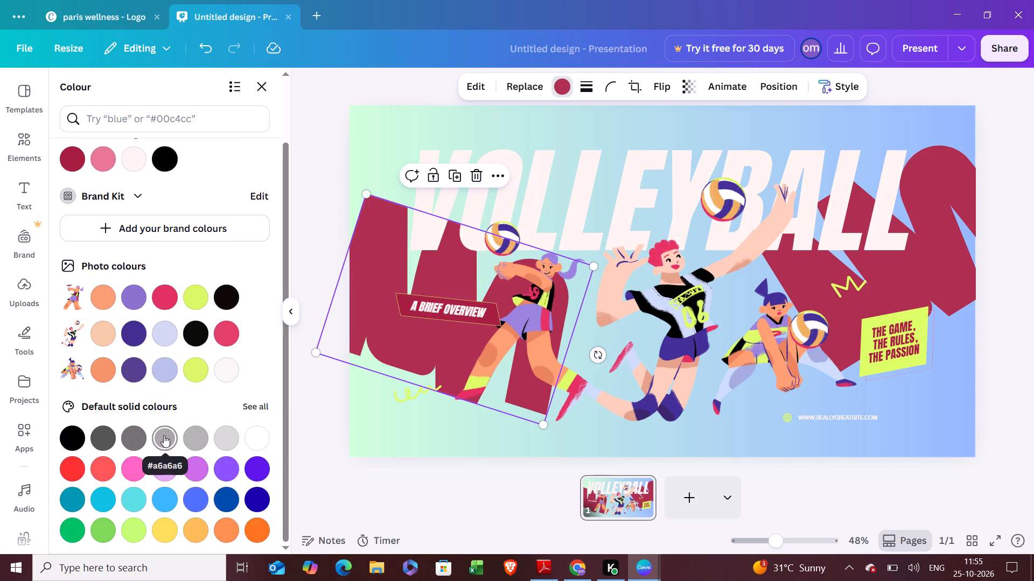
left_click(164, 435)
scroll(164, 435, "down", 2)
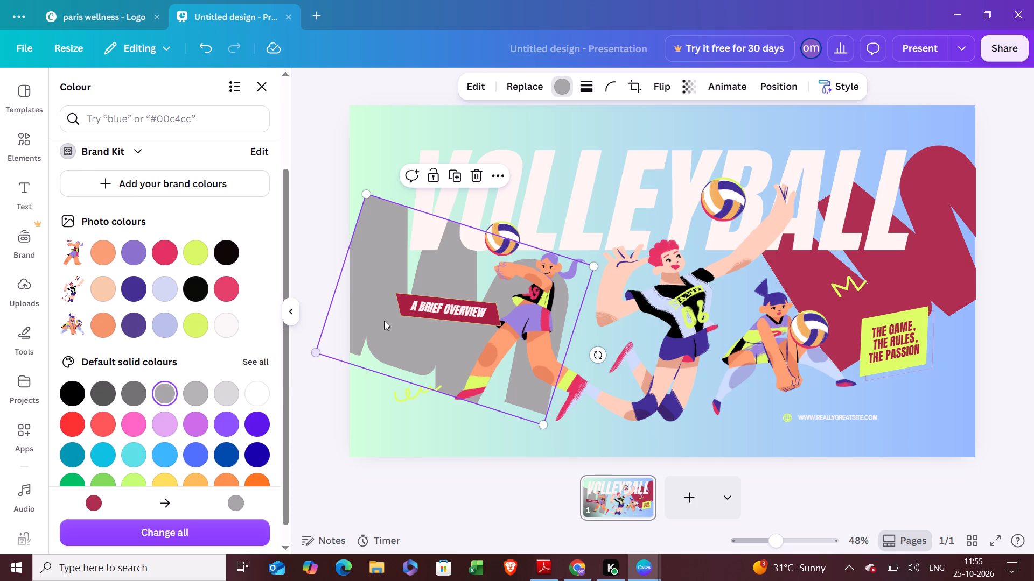
Delete the large grey shape behind "A BRIEF OVERVIEW" and the large maroon shape behind the end of the title.
left_click(473, 180)
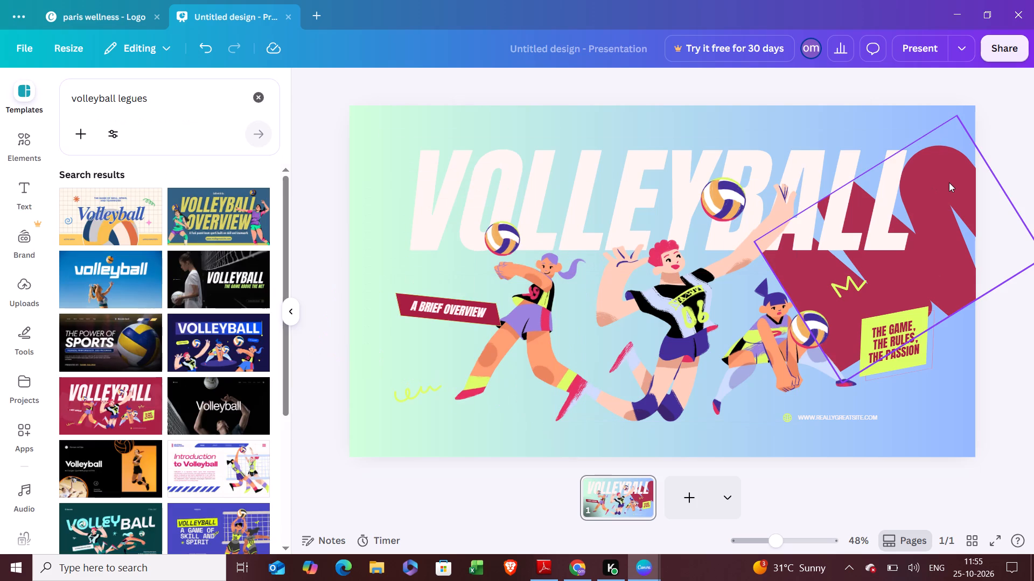
left_click(949, 182)
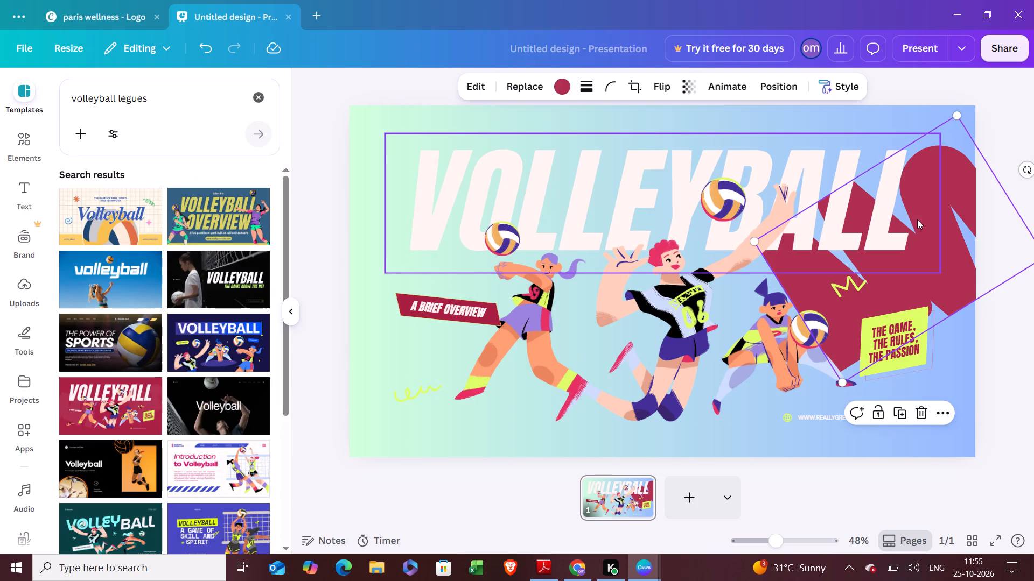
left_click(944, 202)
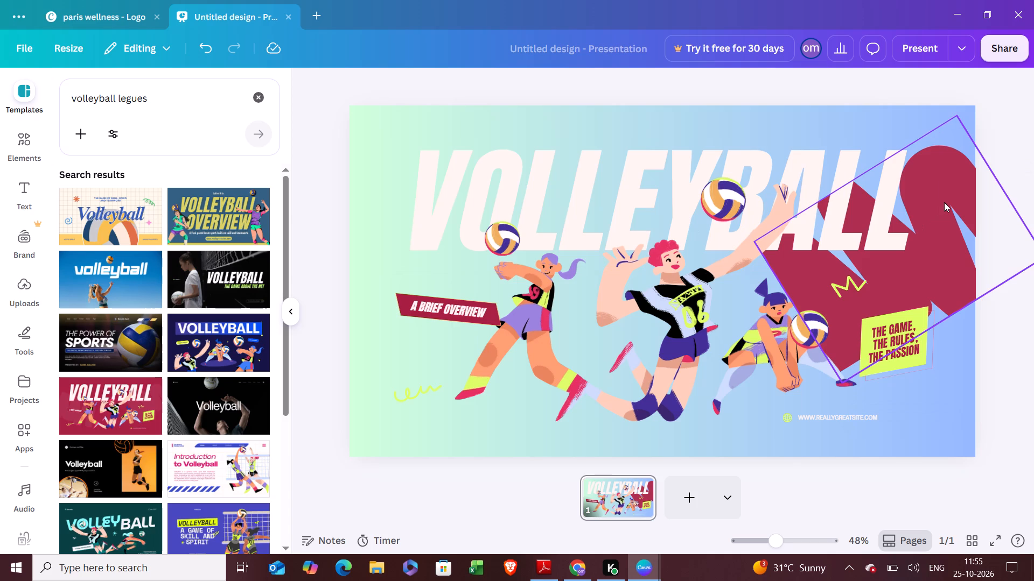
left_click(944, 202)
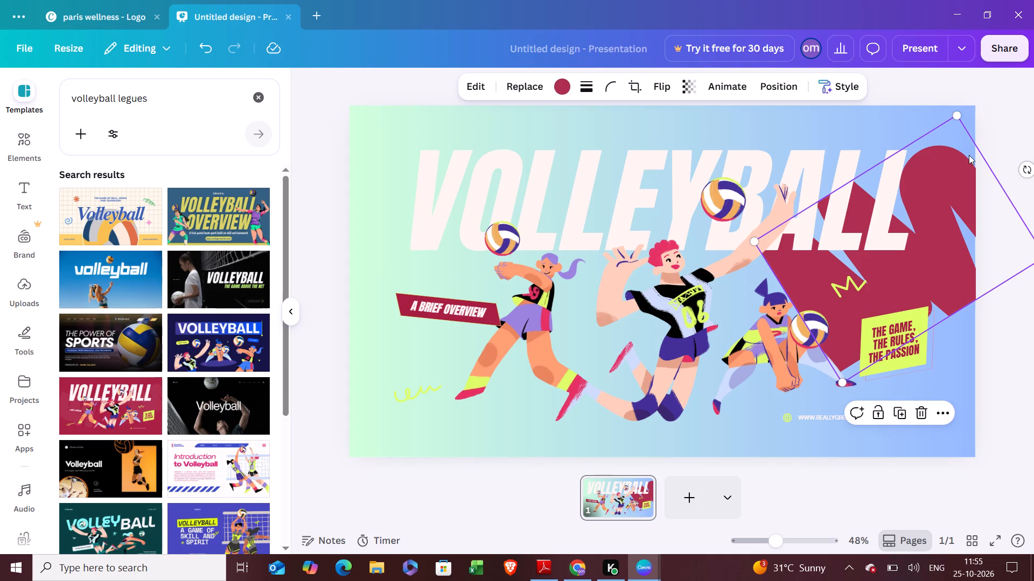
left_click(917, 415)
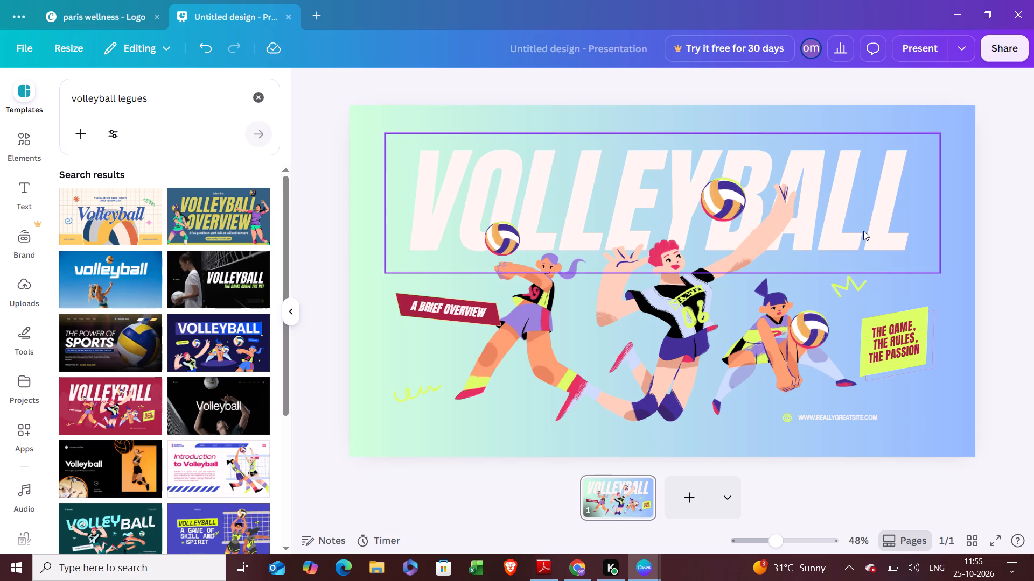
Recolour the "VOLLEYBALL" title text with the default black-to-dark-blue linear gradient.
left_click(863, 231)
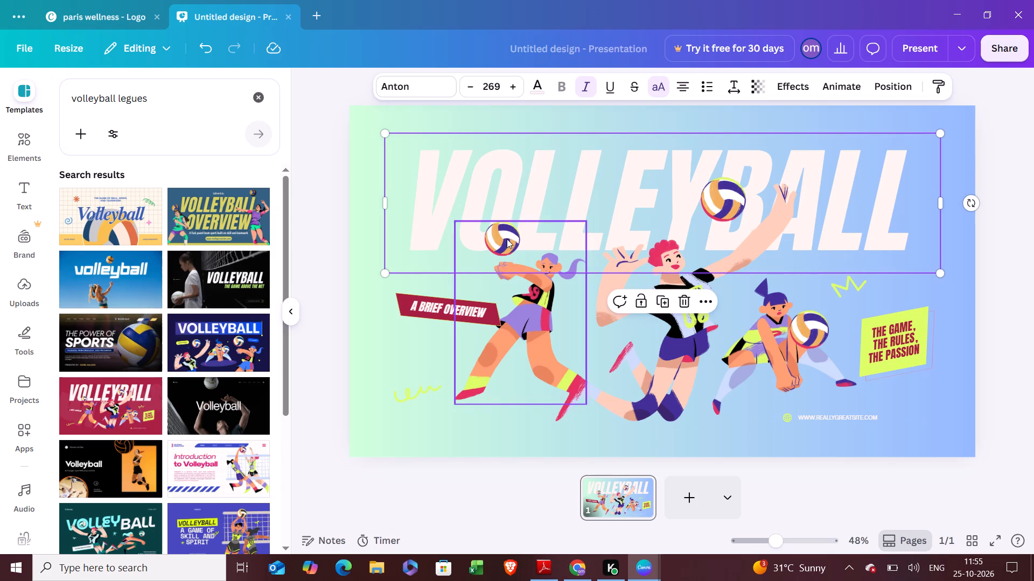
left_click(542, 80)
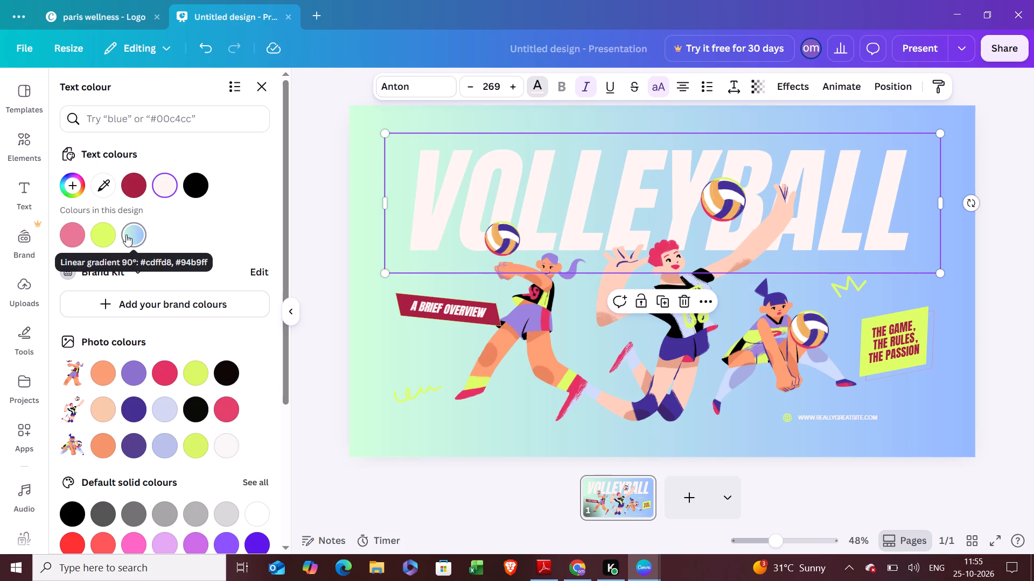
scroll(106, 384, "down", 1)
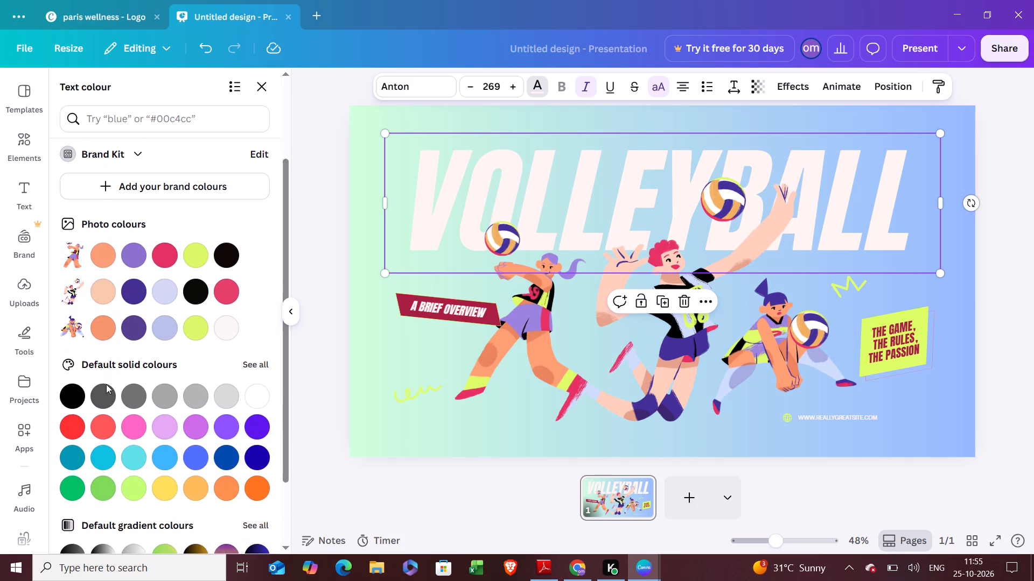
left_click(132, 420)
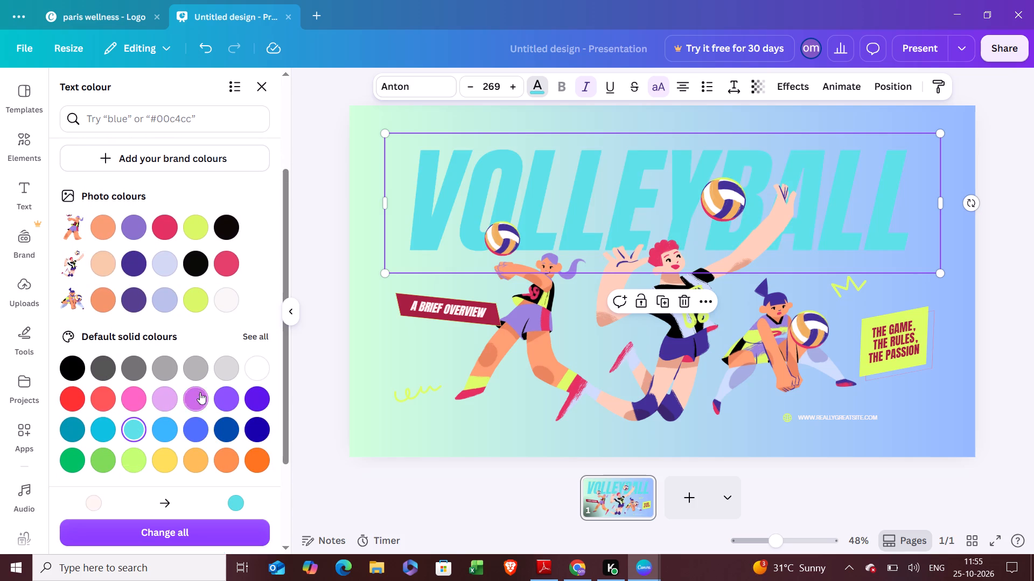
left_click(208, 392)
left_click(194, 394)
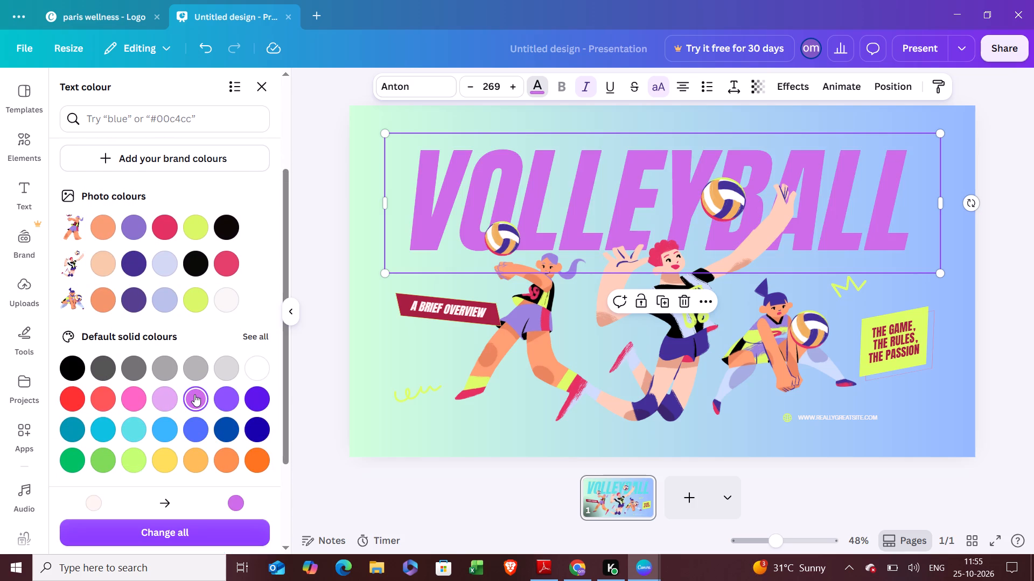
scroll(194, 394, "down", 2)
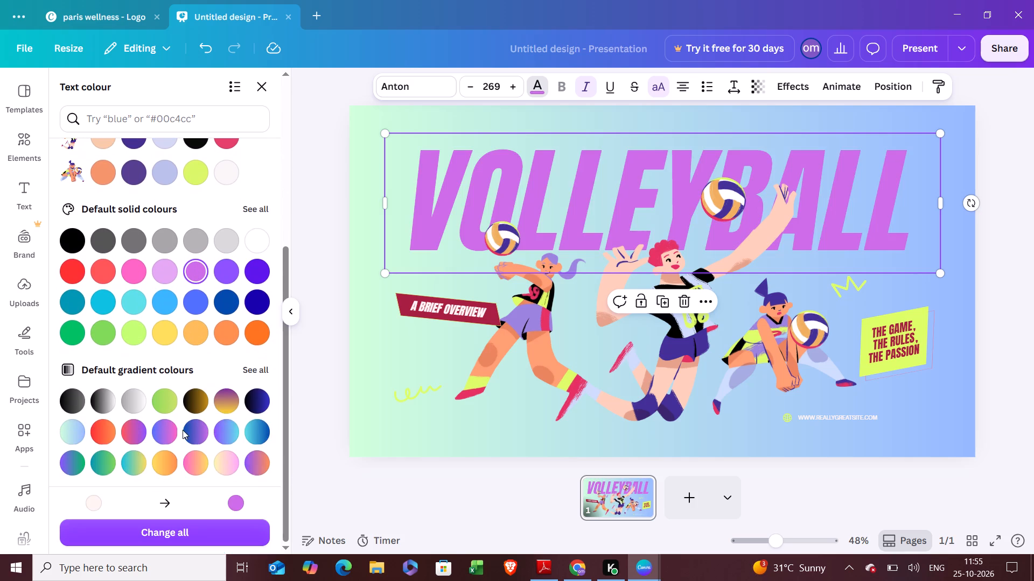
left_click(260, 402)
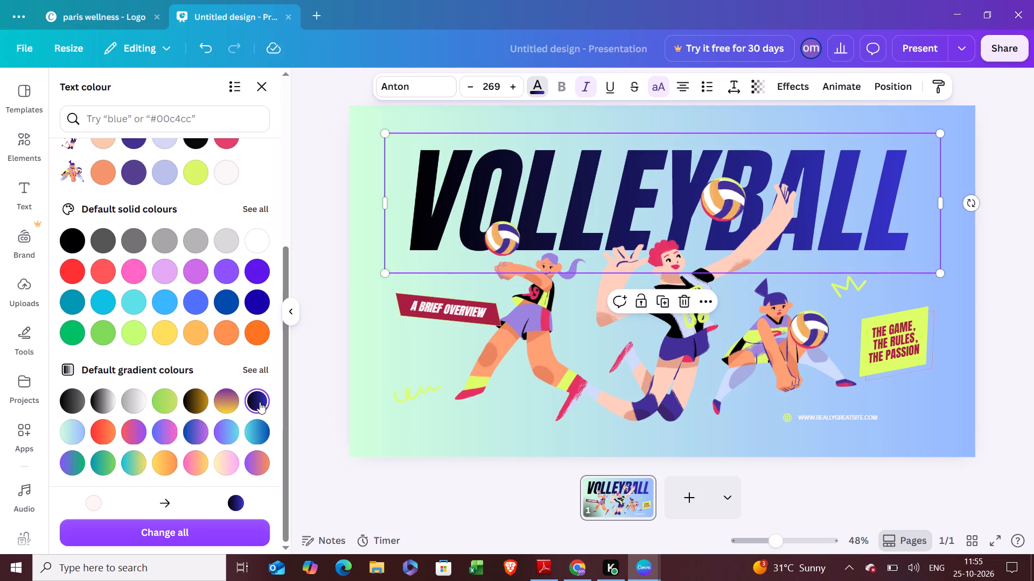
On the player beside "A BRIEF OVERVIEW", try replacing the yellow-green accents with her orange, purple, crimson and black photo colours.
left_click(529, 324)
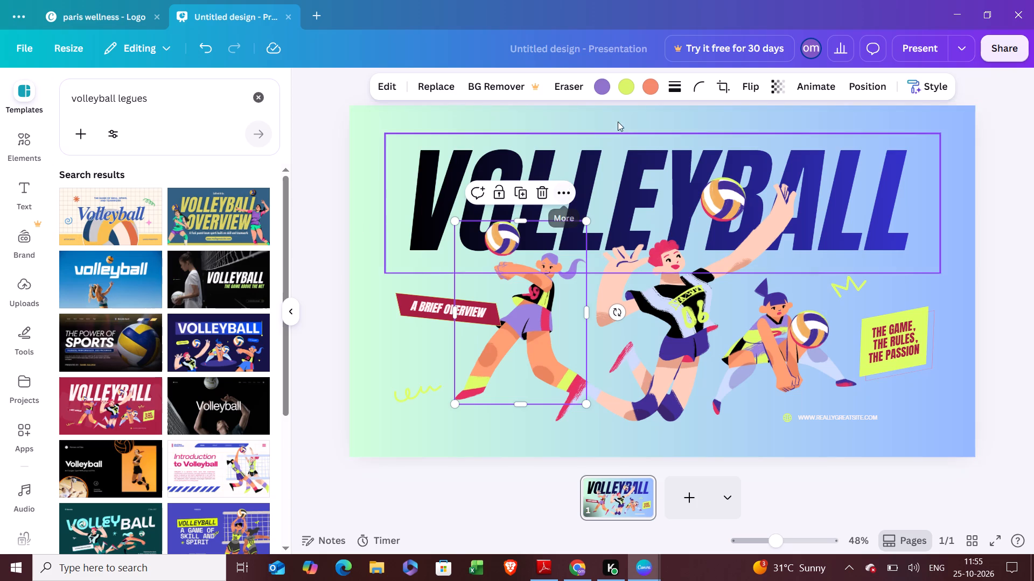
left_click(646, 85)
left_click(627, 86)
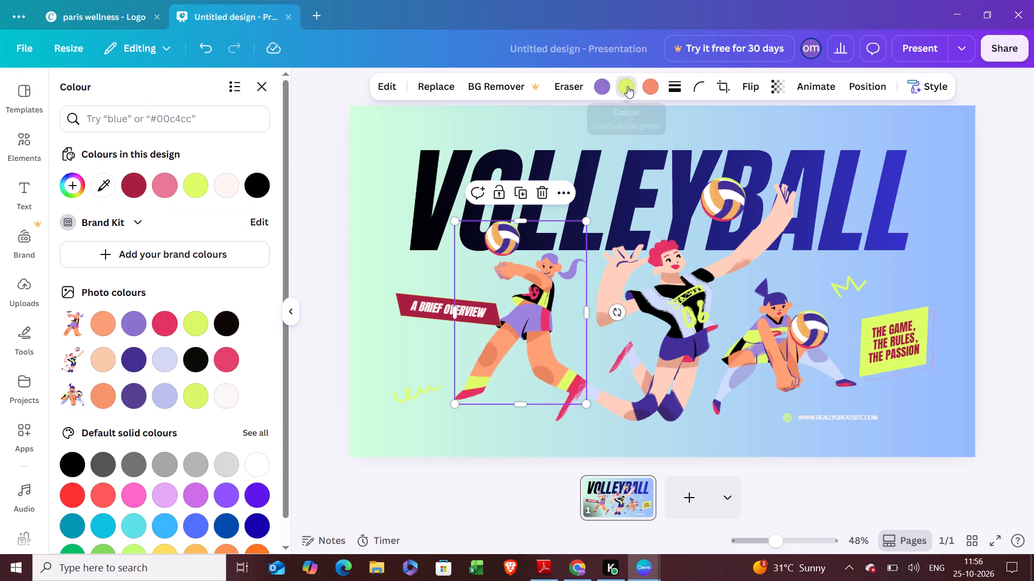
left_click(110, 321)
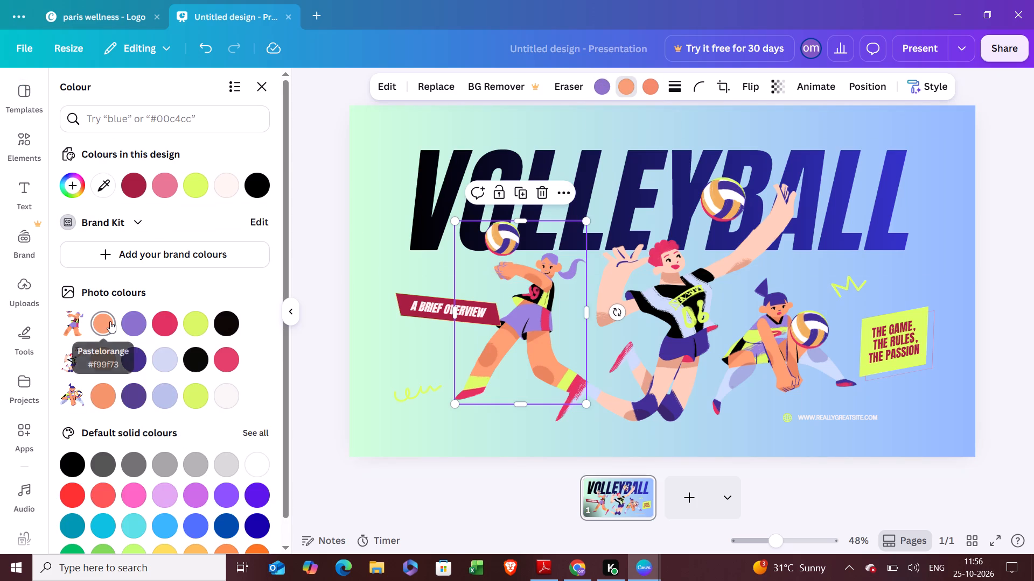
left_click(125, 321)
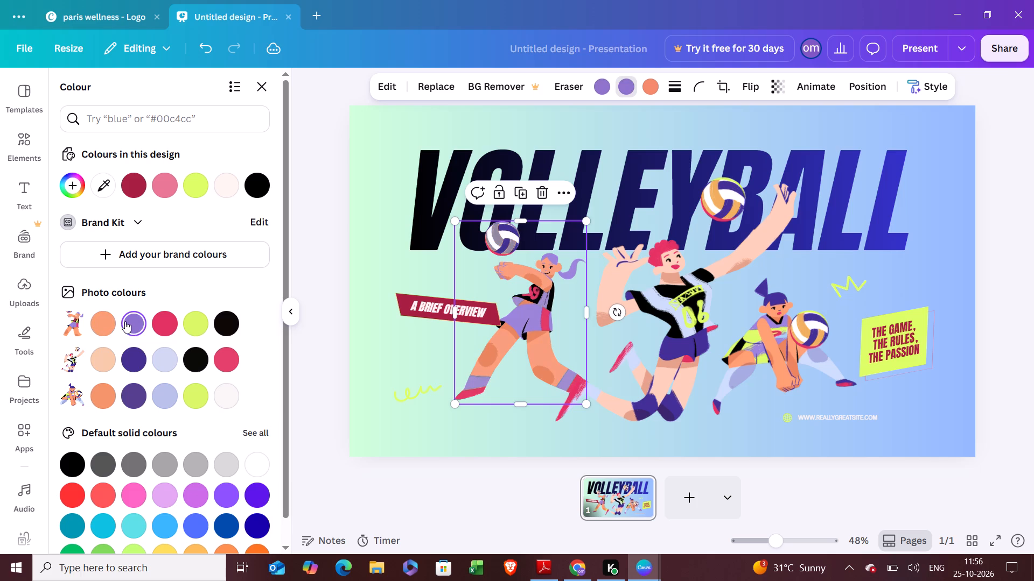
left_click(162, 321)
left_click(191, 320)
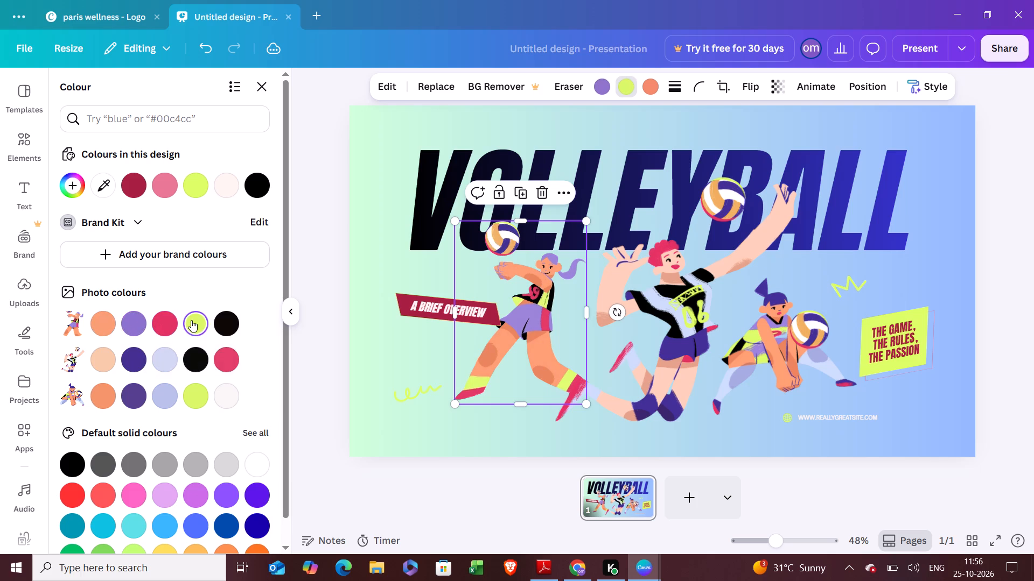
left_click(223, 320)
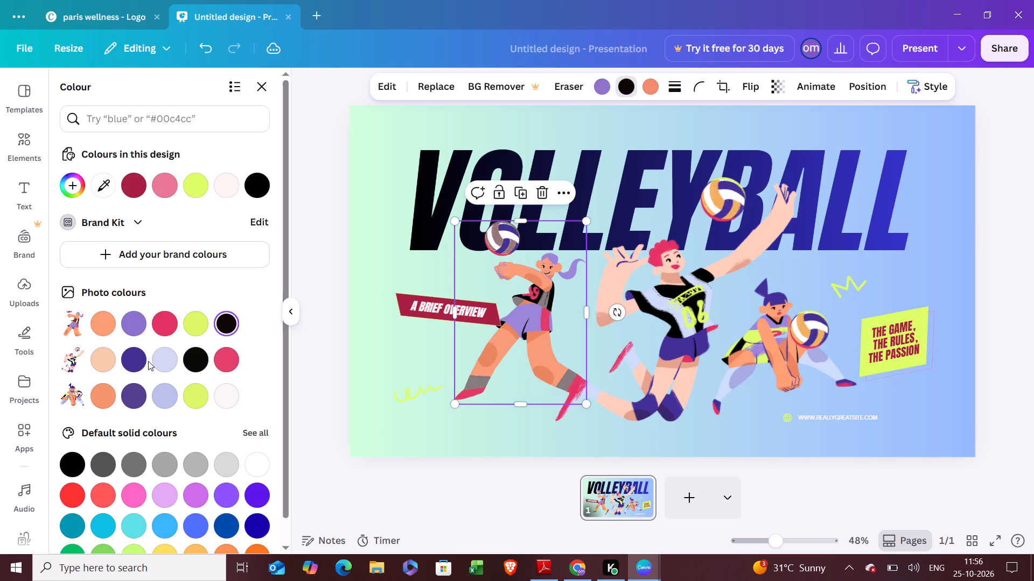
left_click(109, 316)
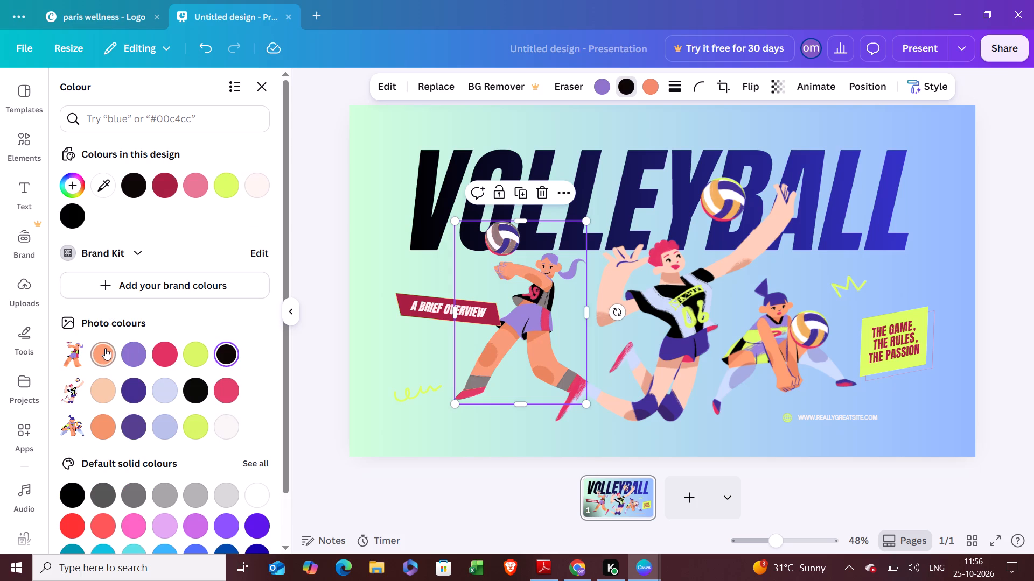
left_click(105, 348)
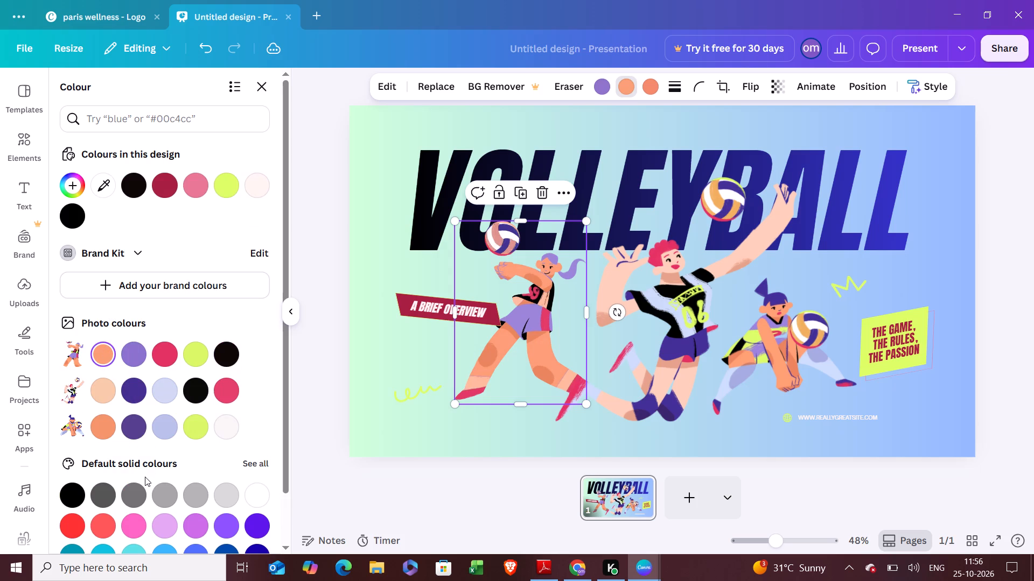
Try grey and turquoise #5ce1e6 for the same player's accents, and settle on the off-white from the crouching player's photo colours.
left_click(134, 487)
scroll(134, 487, "down", 1)
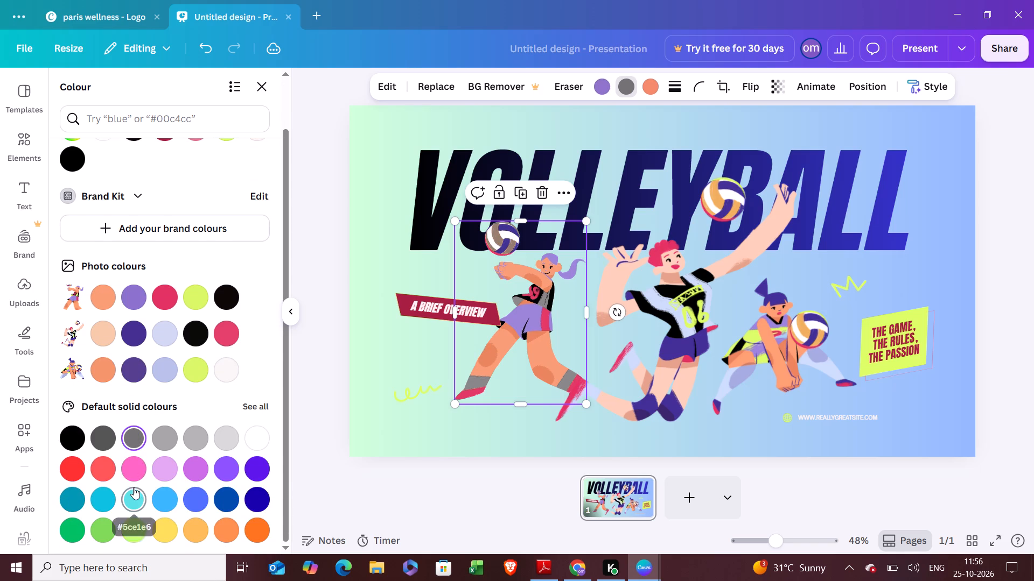
left_click(134, 487)
scroll(134, 487, "down", 1)
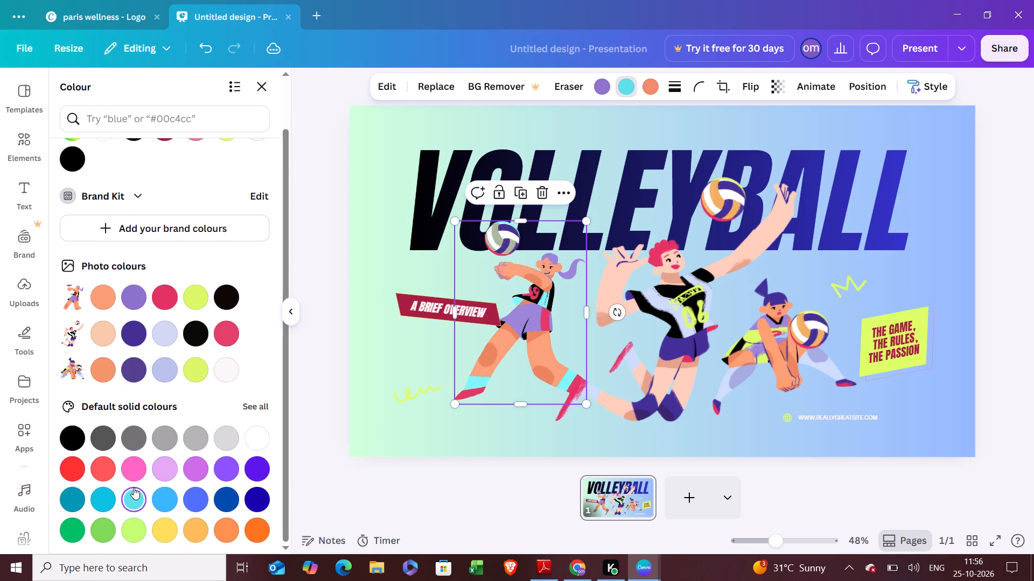
scroll(134, 487, "down", 1)
scroll(167, 433, "down", 1)
scroll(167, 433, "up", 1)
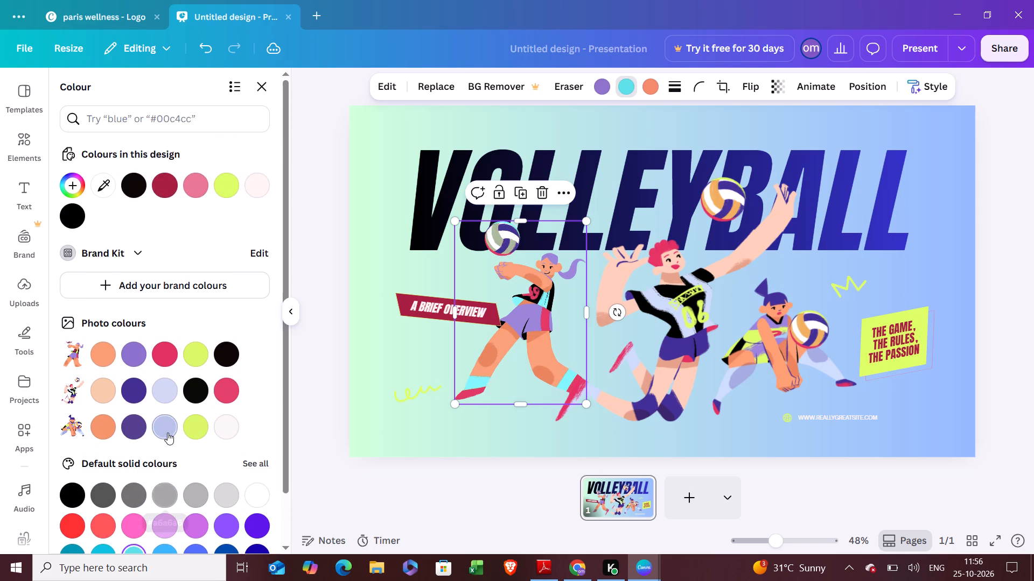
scroll(167, 433, "down", 3)
left_click(220, 372)
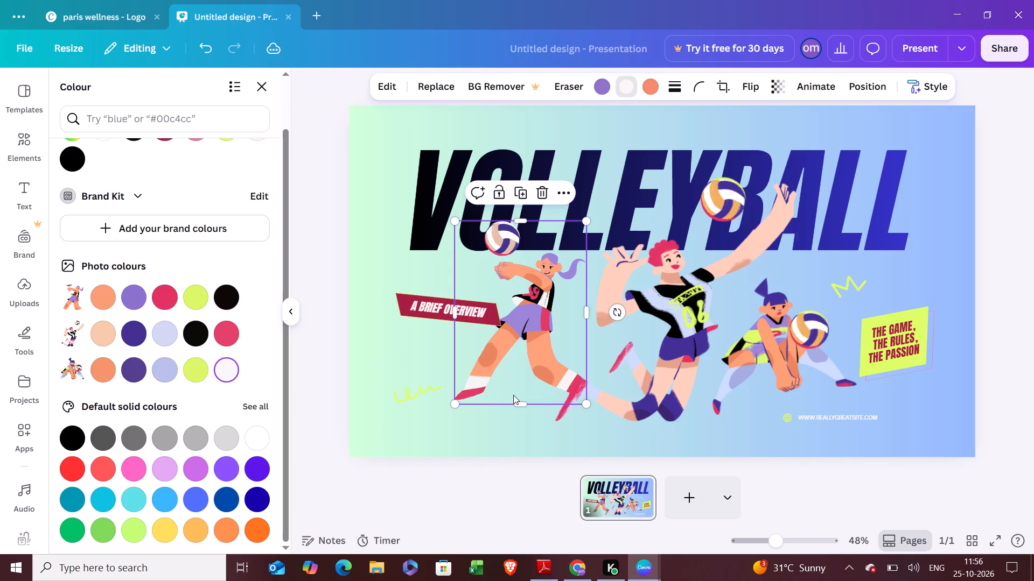
Fill the box behind "THE GAME, THE RULES, THE PASSION" with the design's #cdffd8 to #94b9ff gradient.
left_click(867, 327)
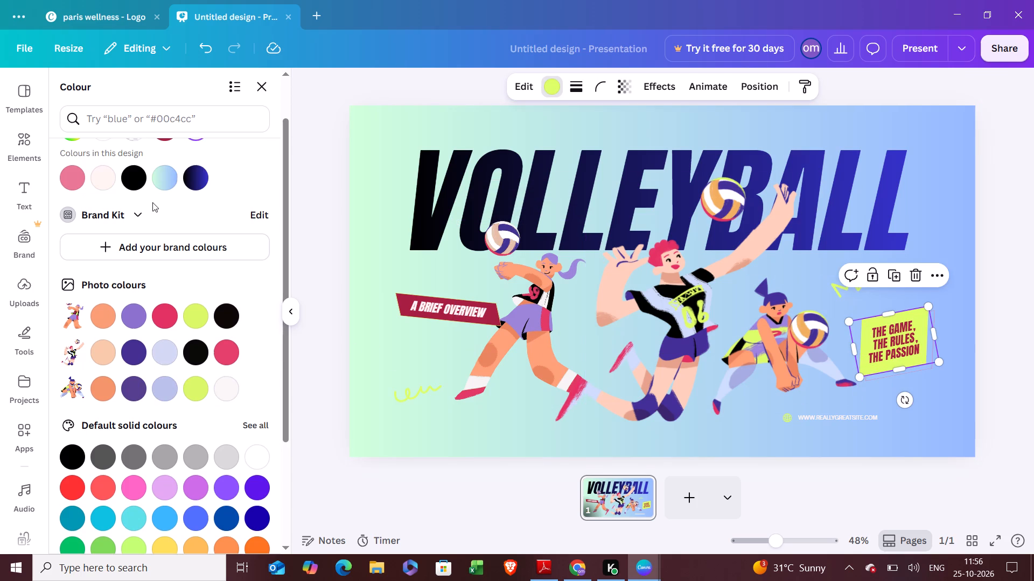
left_click(162, 173)
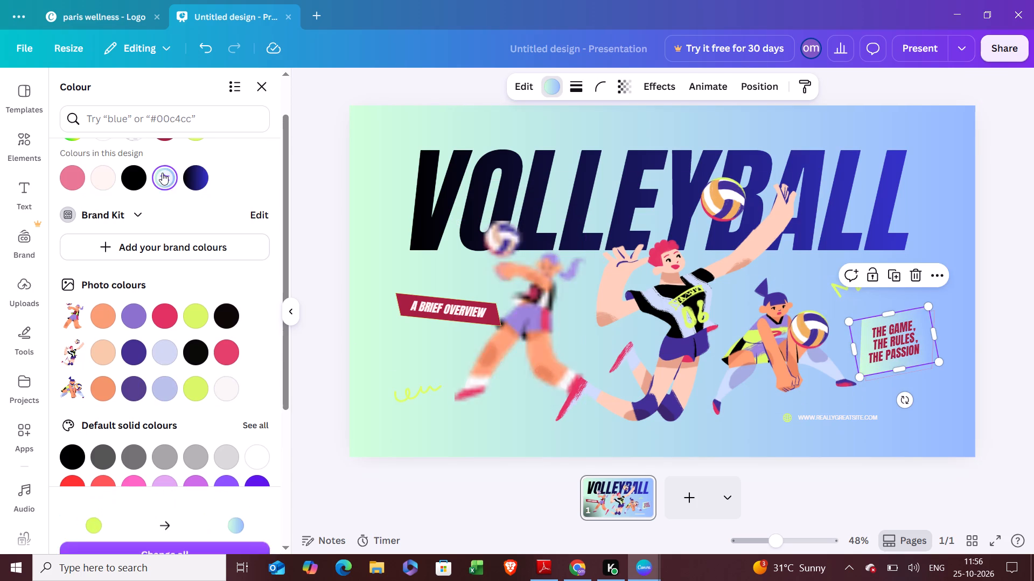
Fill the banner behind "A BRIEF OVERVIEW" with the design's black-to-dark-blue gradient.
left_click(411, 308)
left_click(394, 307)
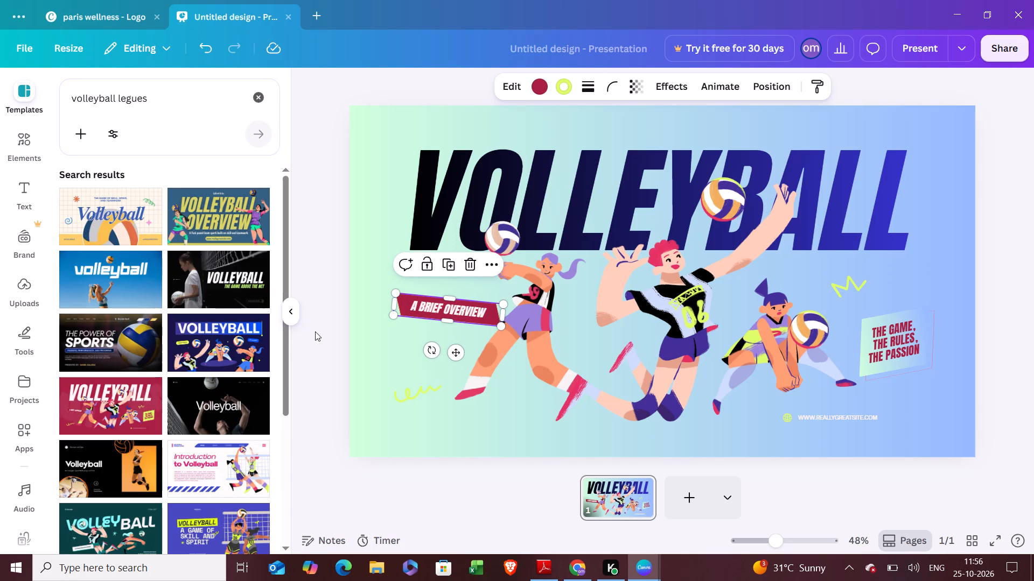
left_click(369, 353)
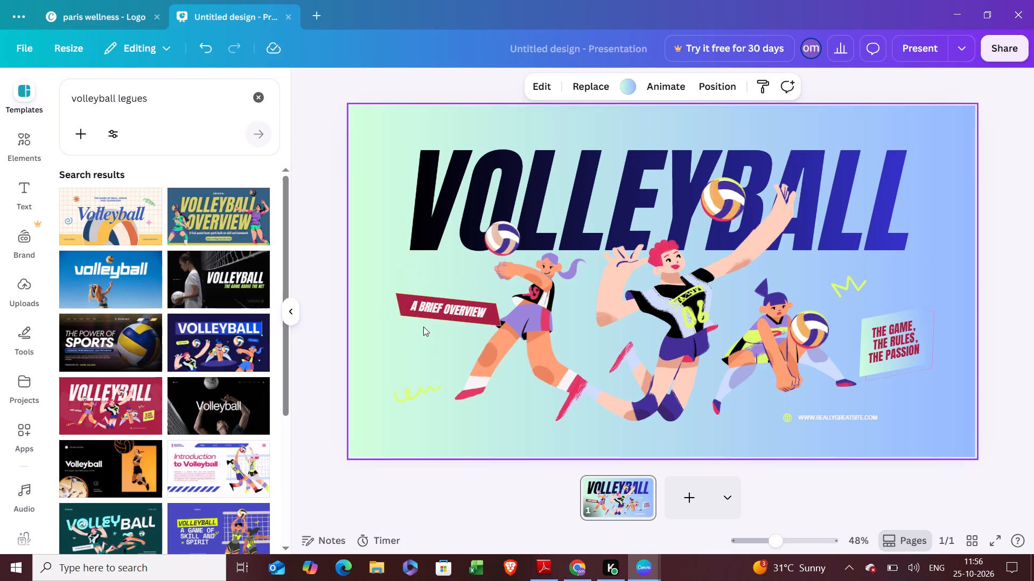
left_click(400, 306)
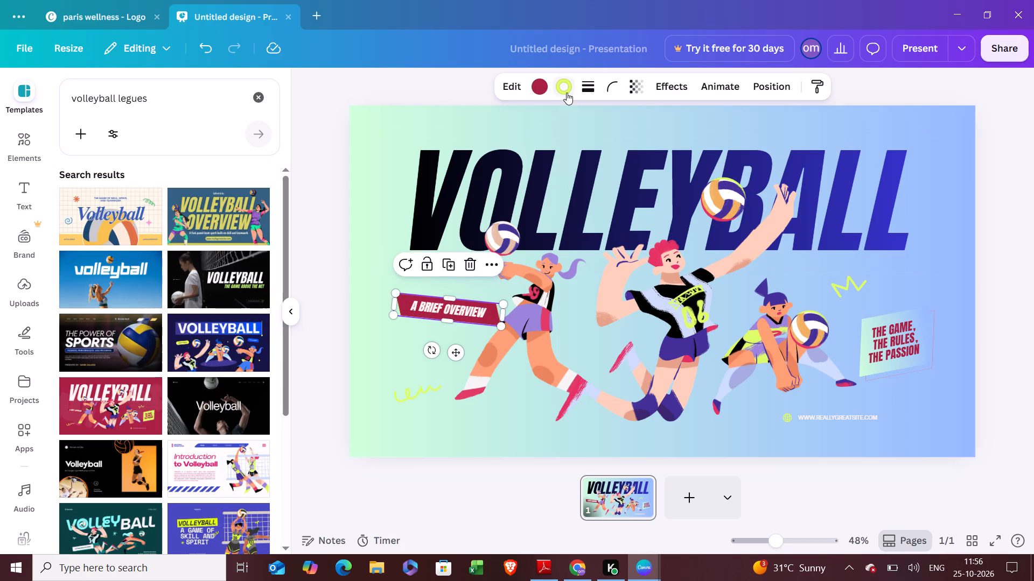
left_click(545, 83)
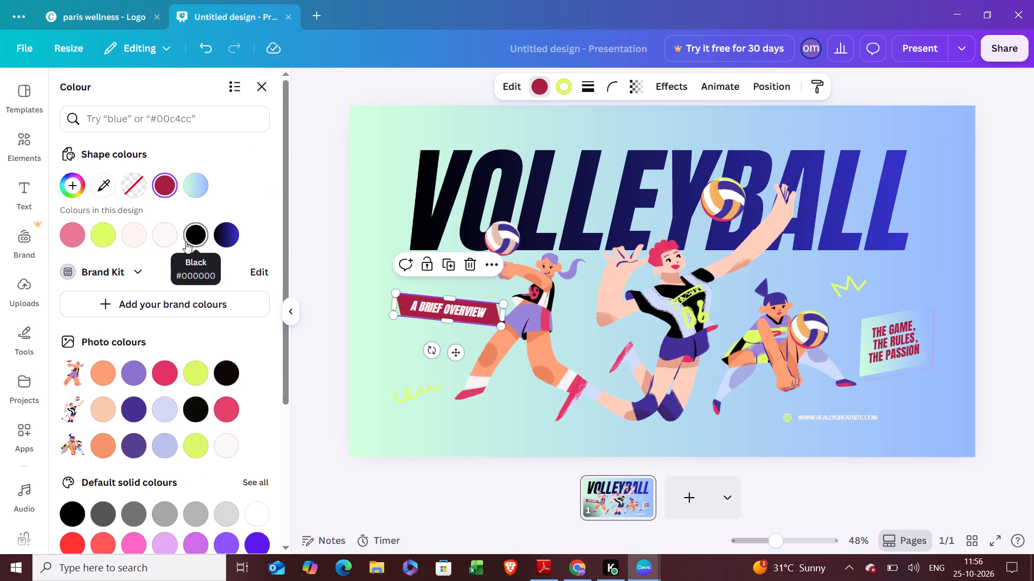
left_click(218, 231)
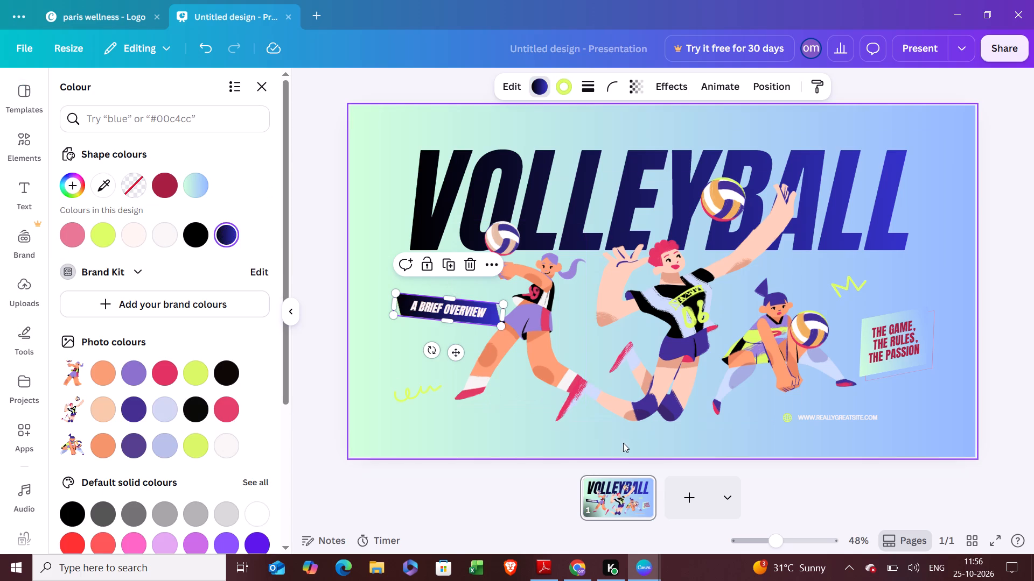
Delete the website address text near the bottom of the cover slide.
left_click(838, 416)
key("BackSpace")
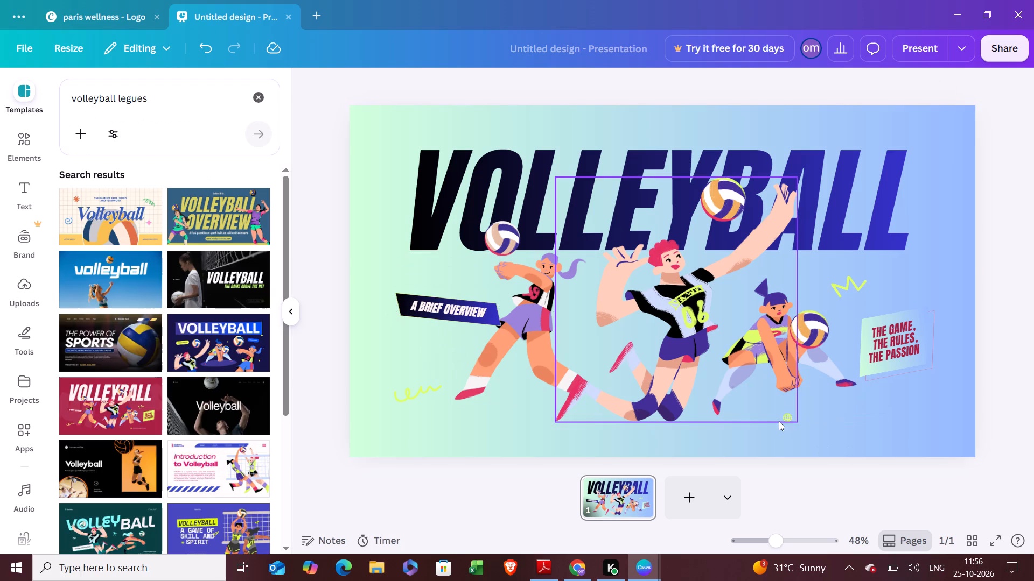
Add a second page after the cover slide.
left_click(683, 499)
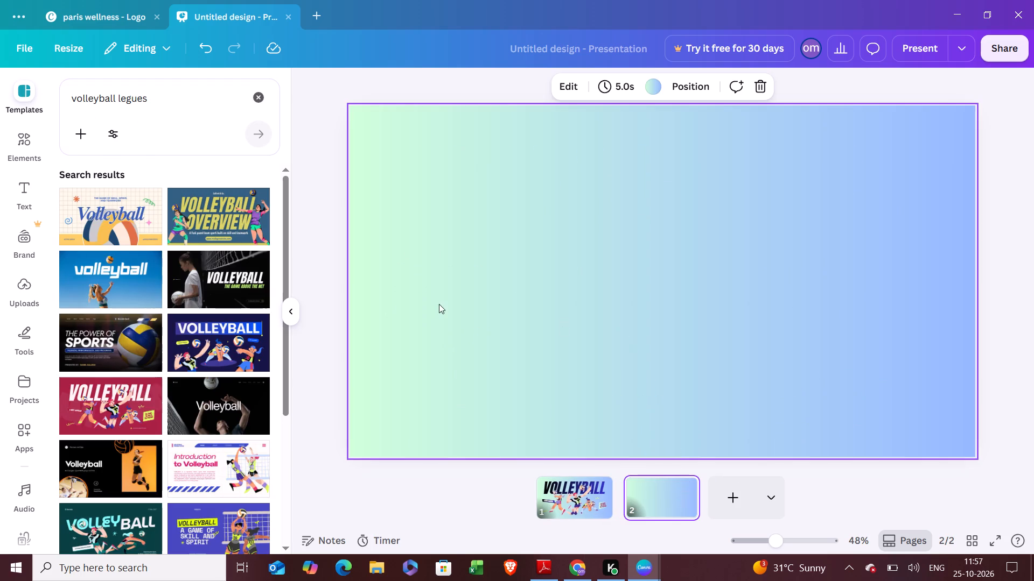
Try the rules, court and positions pages of the Black and White Minimalist Volleyball Presentation template, and apply all 10 of its pages.
scroll(213, 387, "down", 1)
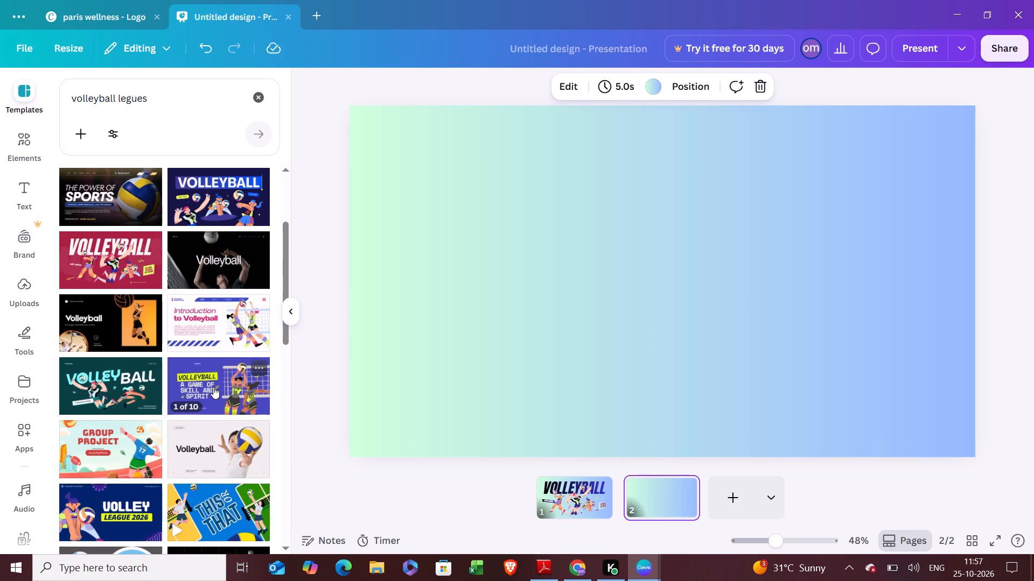
left_click(211, 254)
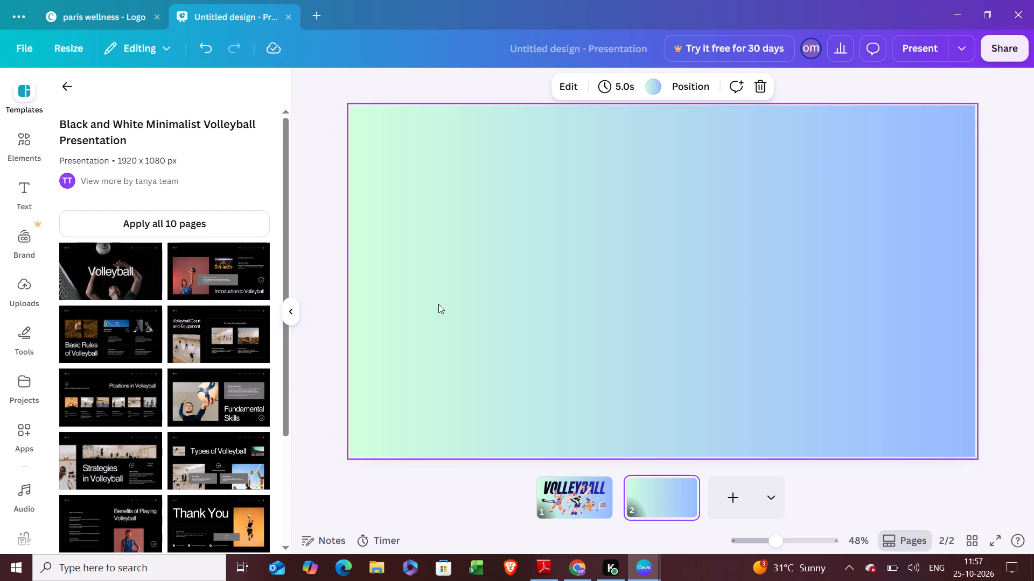
left_click(133, 348)
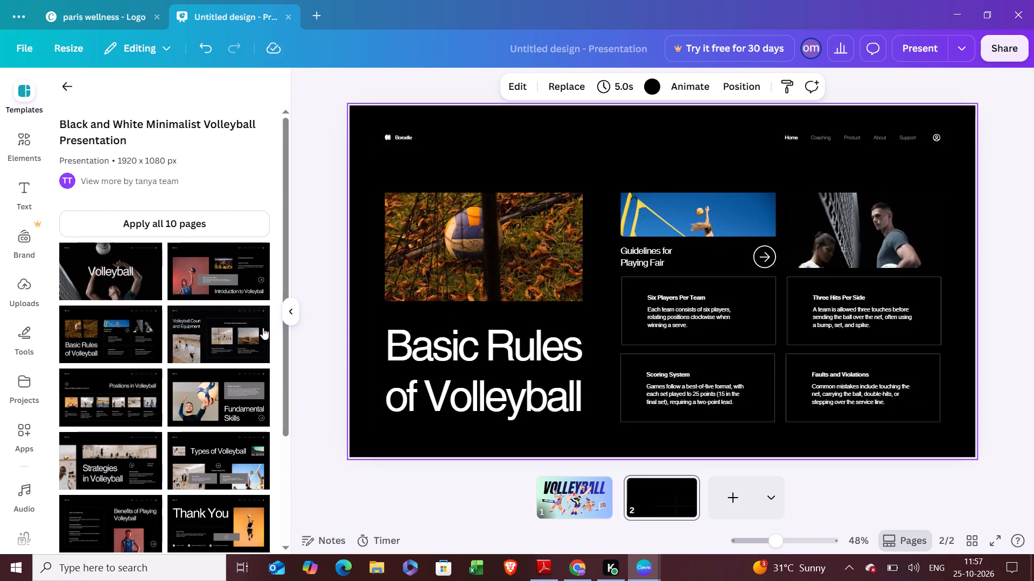
left_click(223, 335)
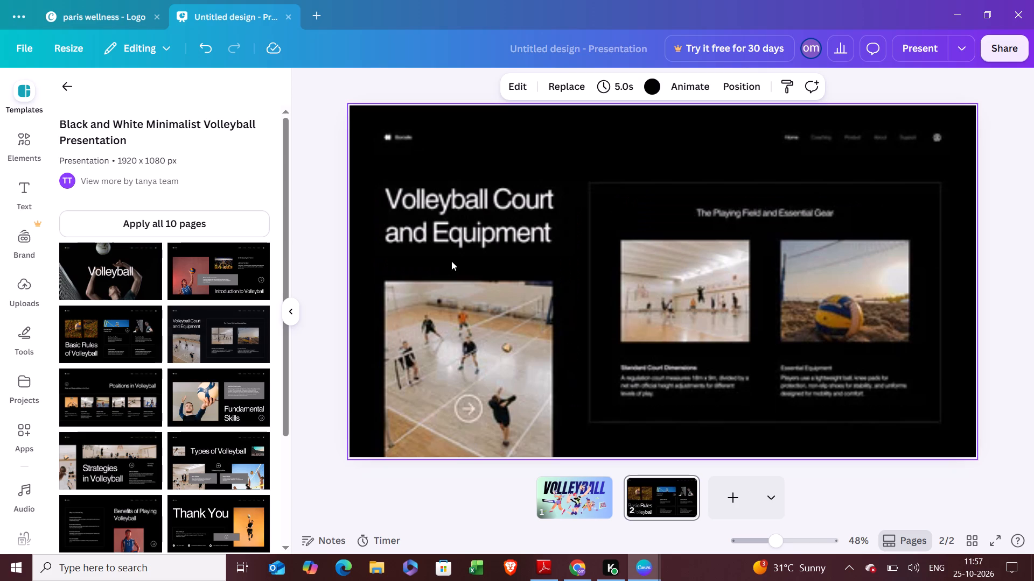
left_click(131, 405)
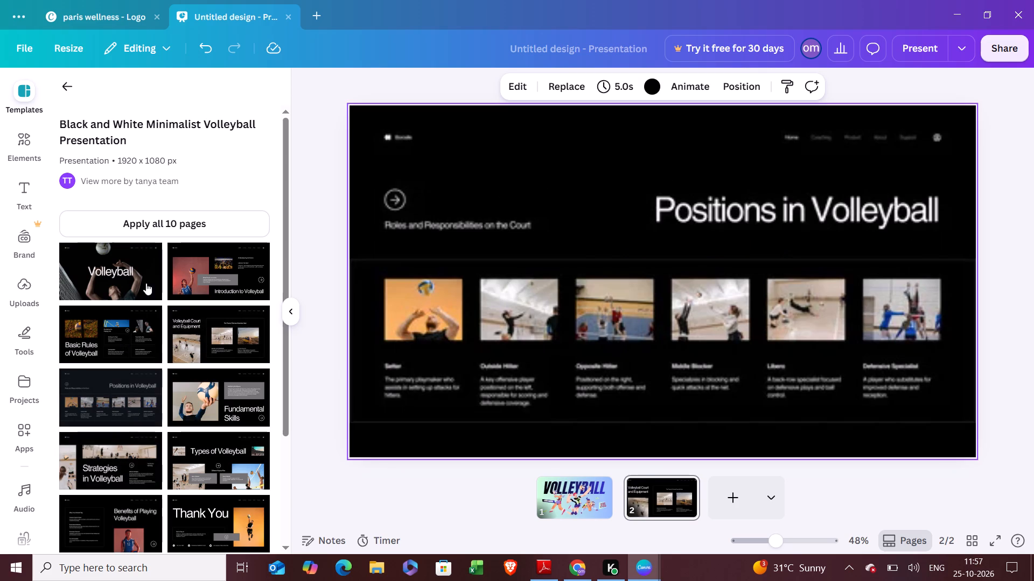
left_click(209, 216)
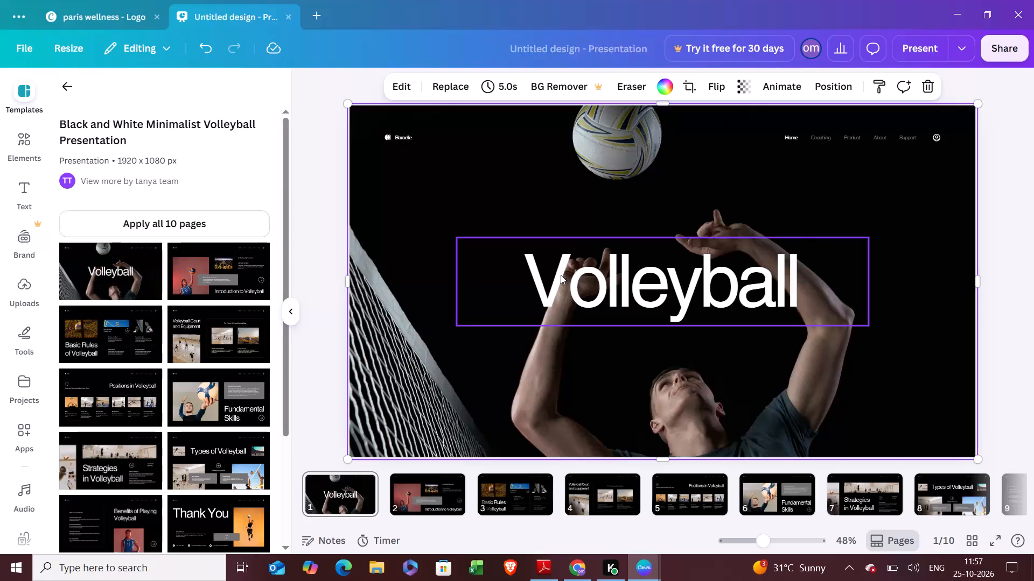
Delete the "Borcelle" brand name and its logo from the header of page 1.
left_click(402, 136)
key("BackSpace")
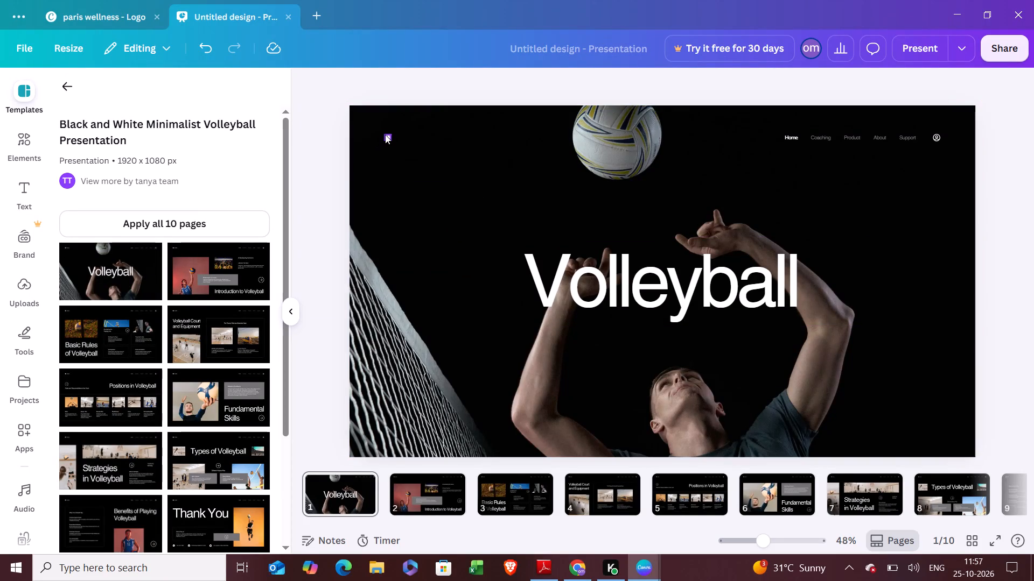
left_click(385, 134)
key("BackSpace")
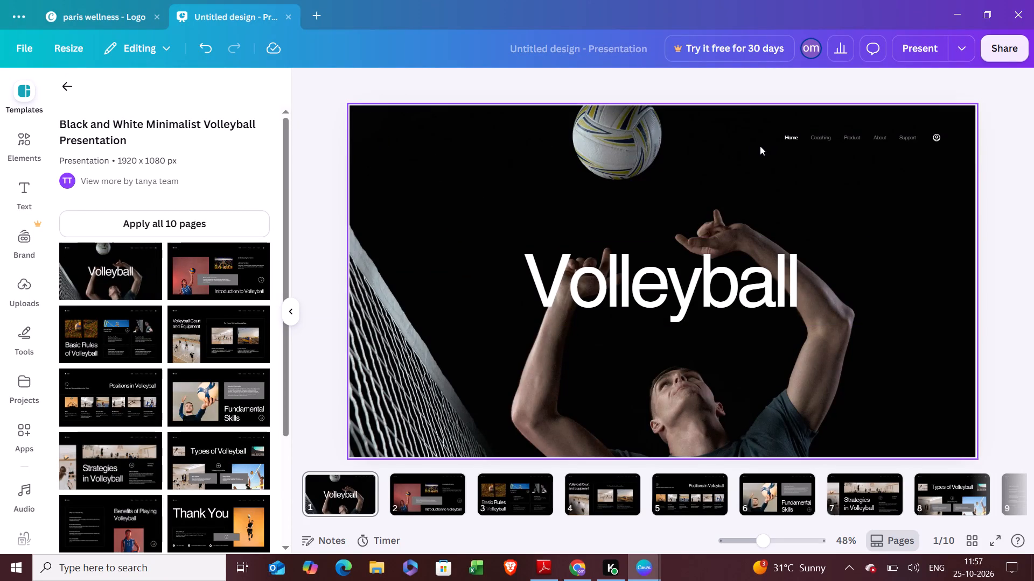
Delete the profile icon and the Support, About, Product, Coaching and Home labels from page 1's header.
left_click(815, 133)
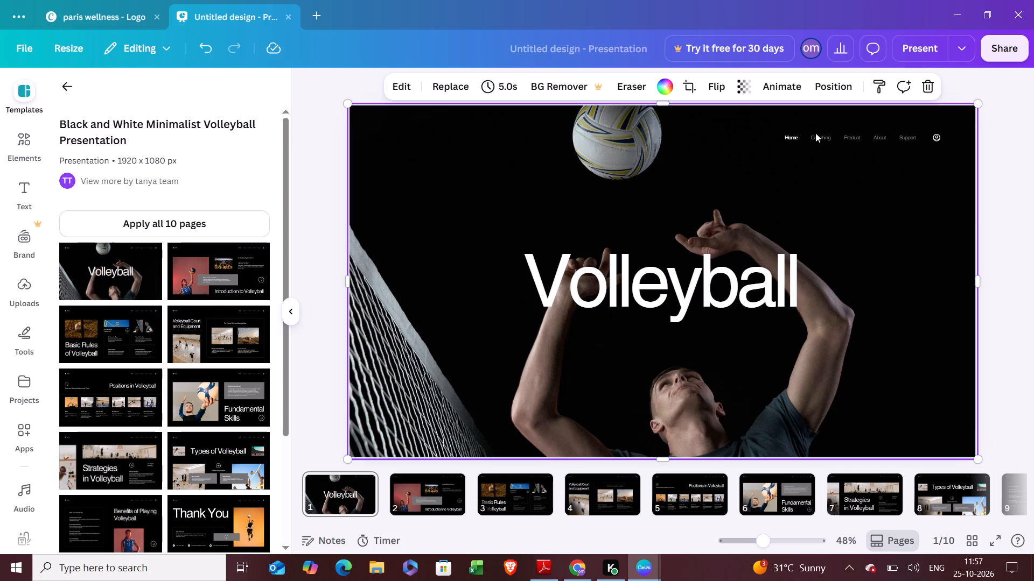
left_click(935, 137)
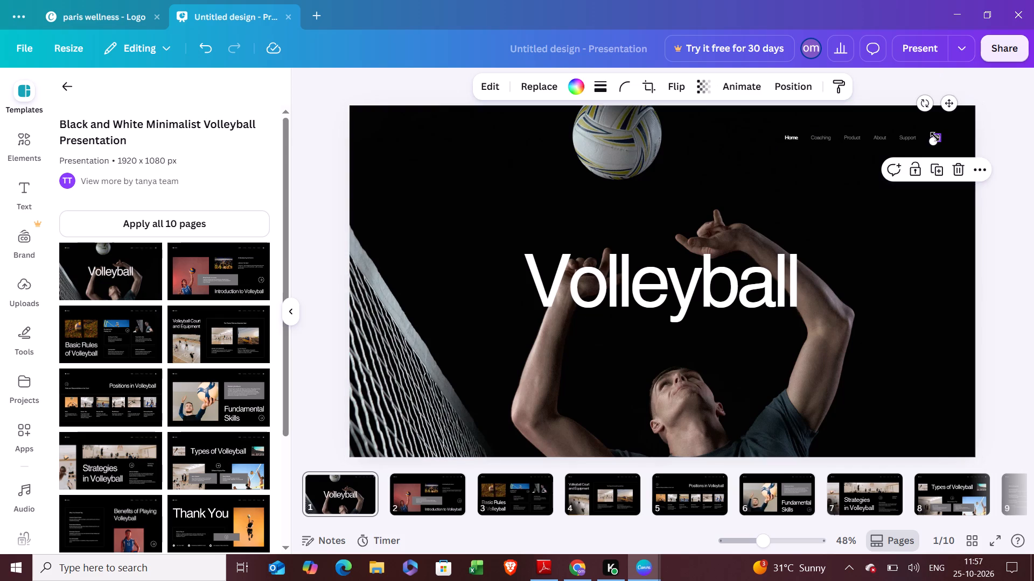
key("BackSpace")
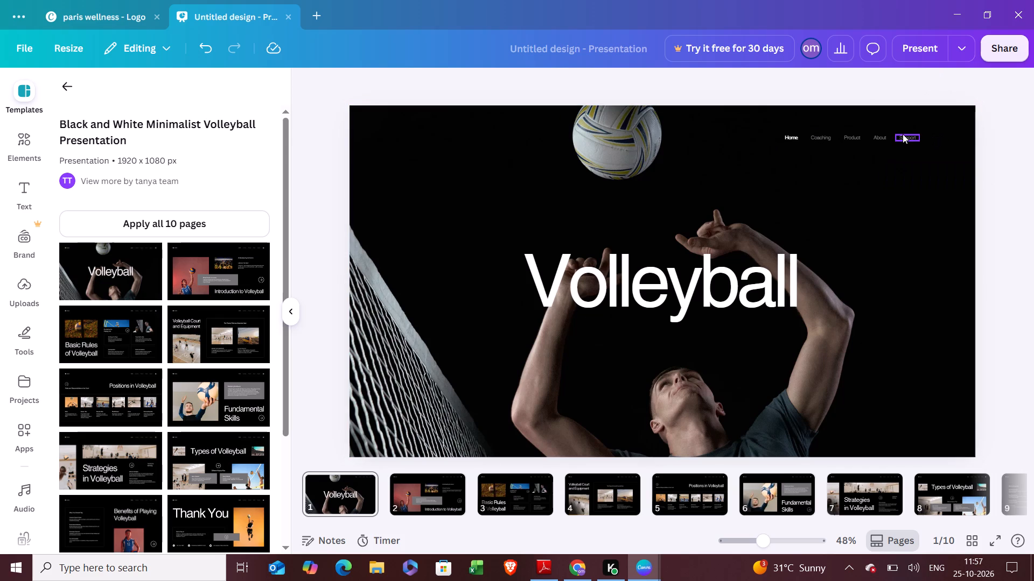
left_click(903, 134)
key("BackSpace")
left_click(879, 136)
key("BackSpace")
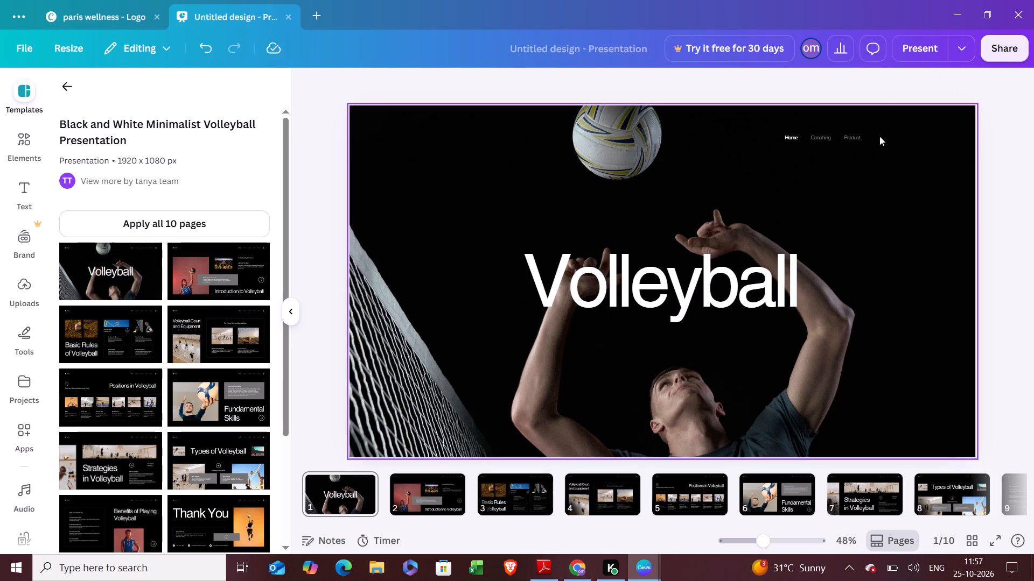
left_click(856, 138)
key("BackSpace")
left_click(814, 136)
key("BackSpace")
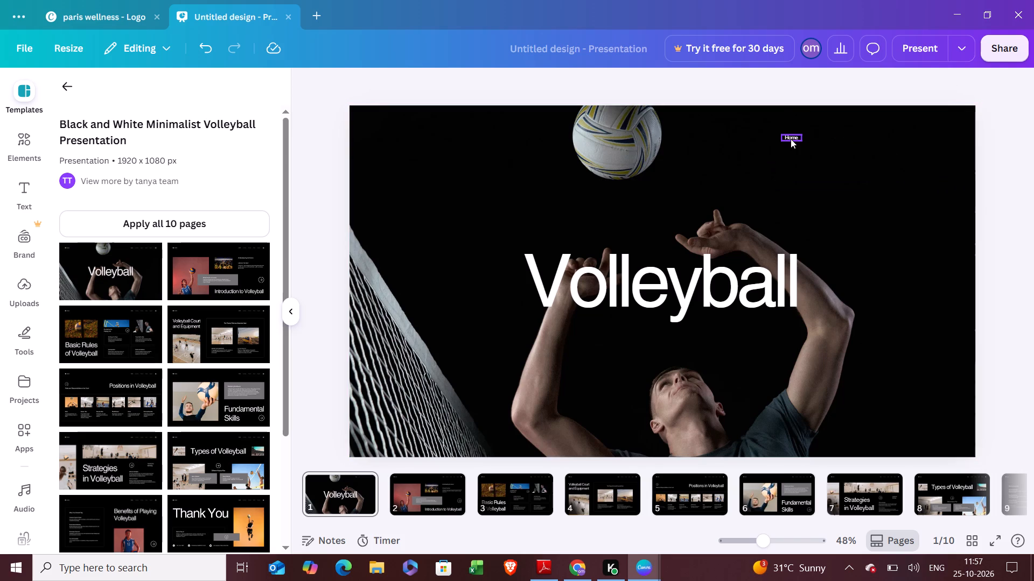
left_click(791, 139)
key("BackSpace")
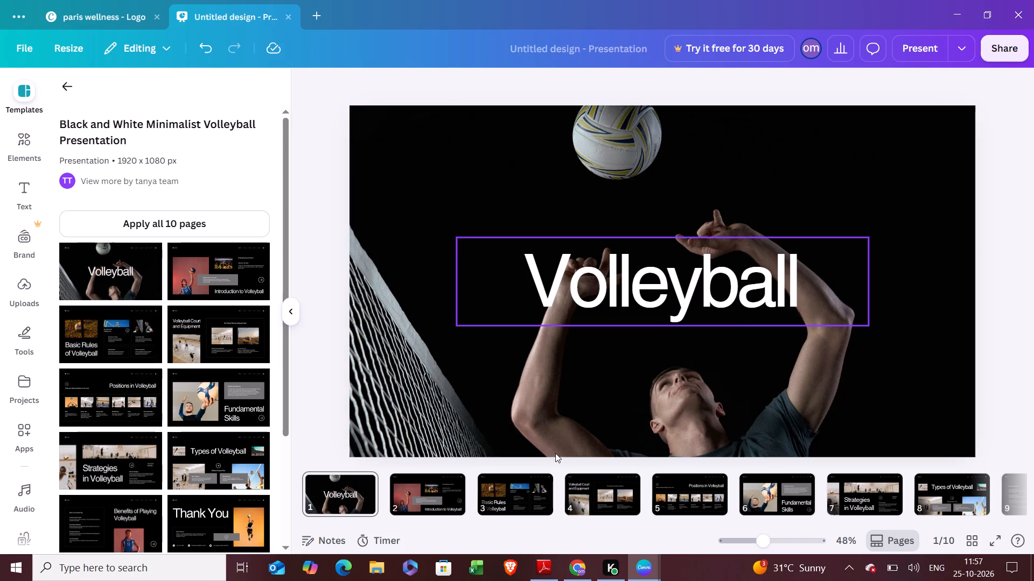
On page 2, try Rise, Pan, Fade, Pop and Succession animations on the large player photo, and settle on Tumble.
left_click(441, 495)
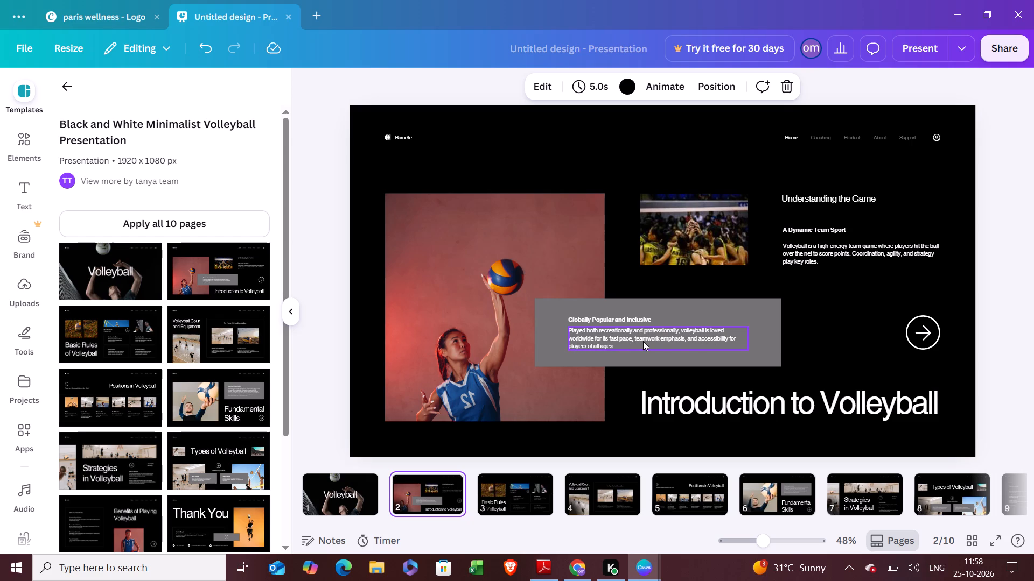
left_click(497, 291)
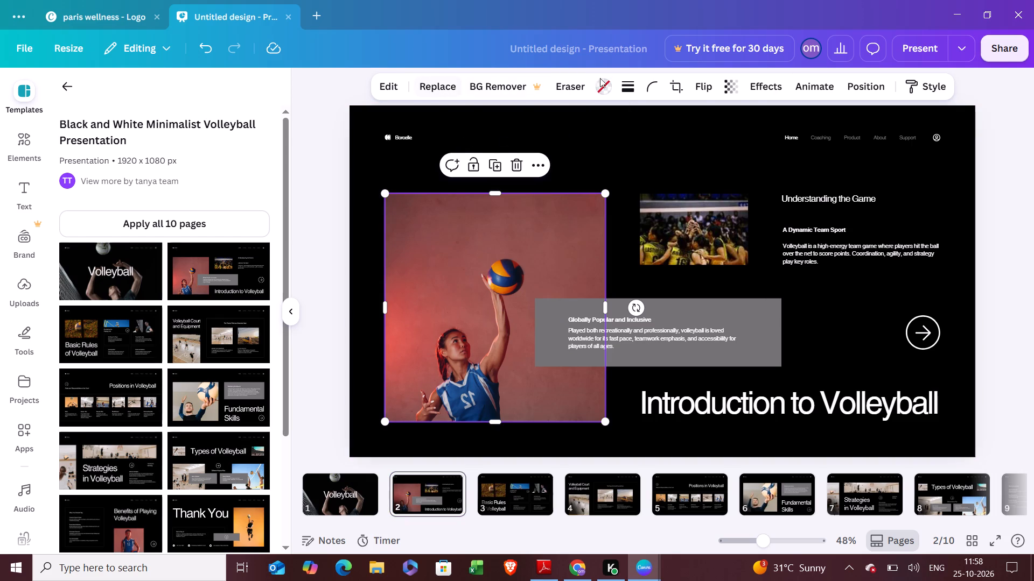
left_click(807, 84)
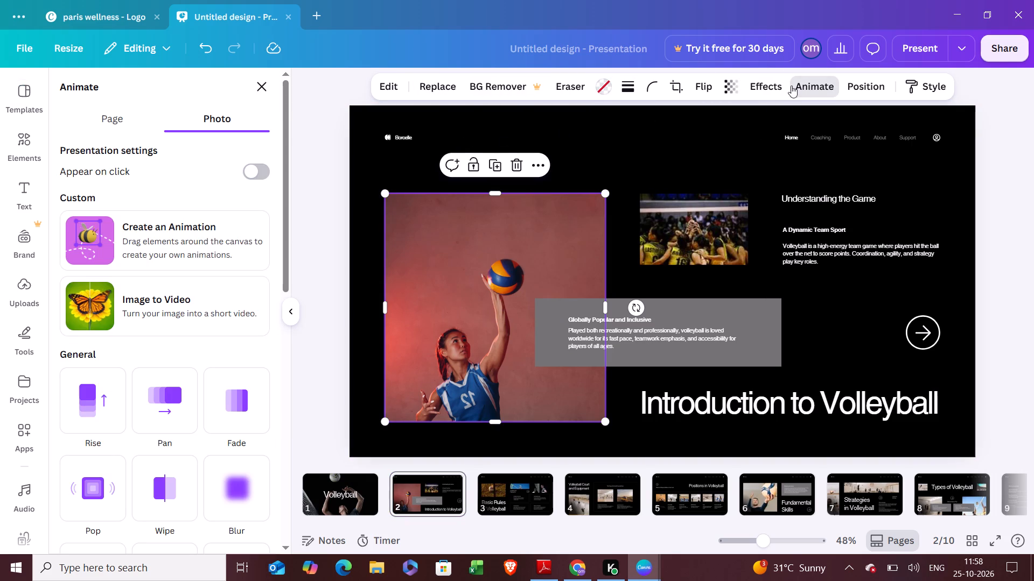
left_click(101, 396)
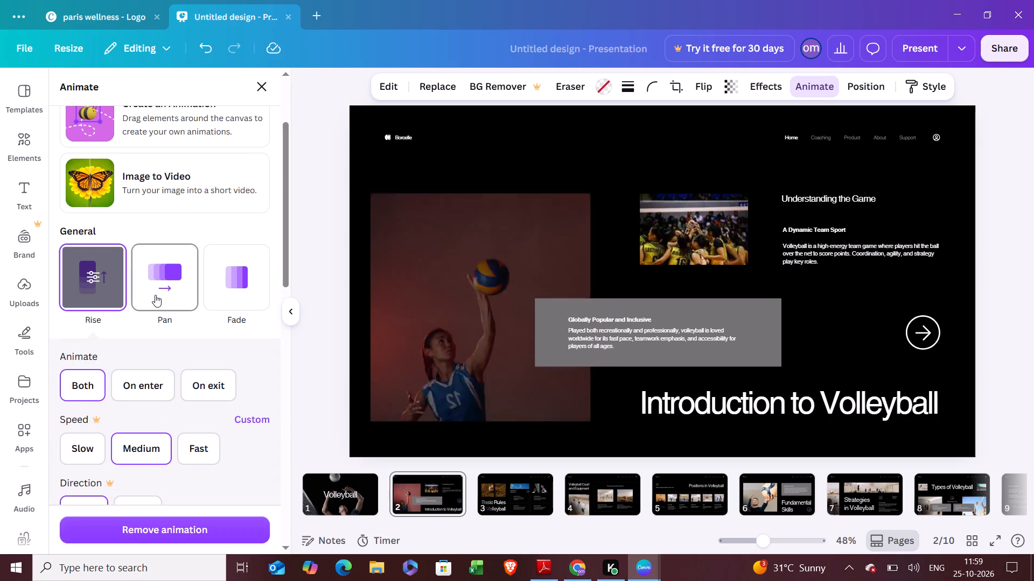
left_click(155, 295)
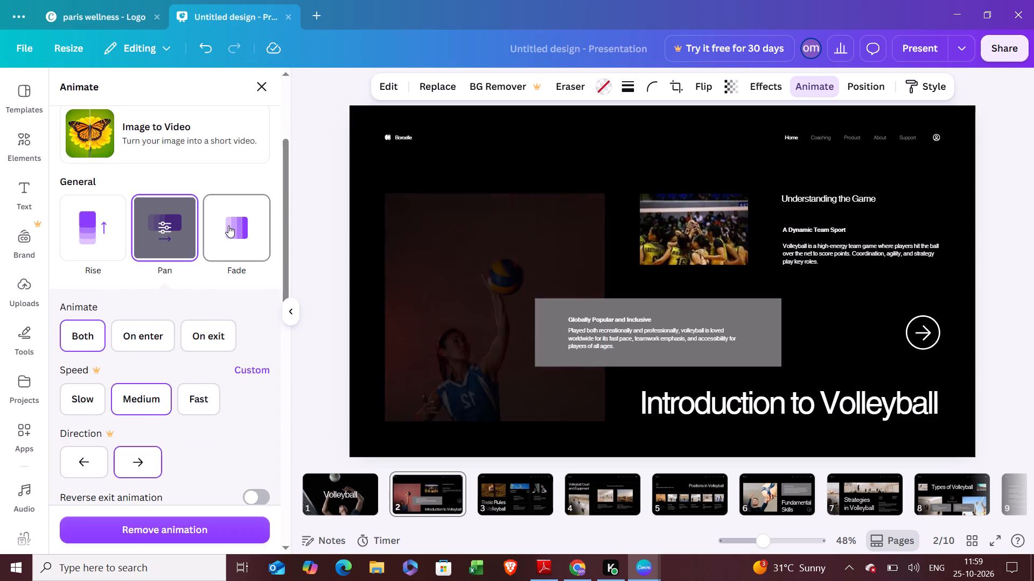
left_click(228, 225)
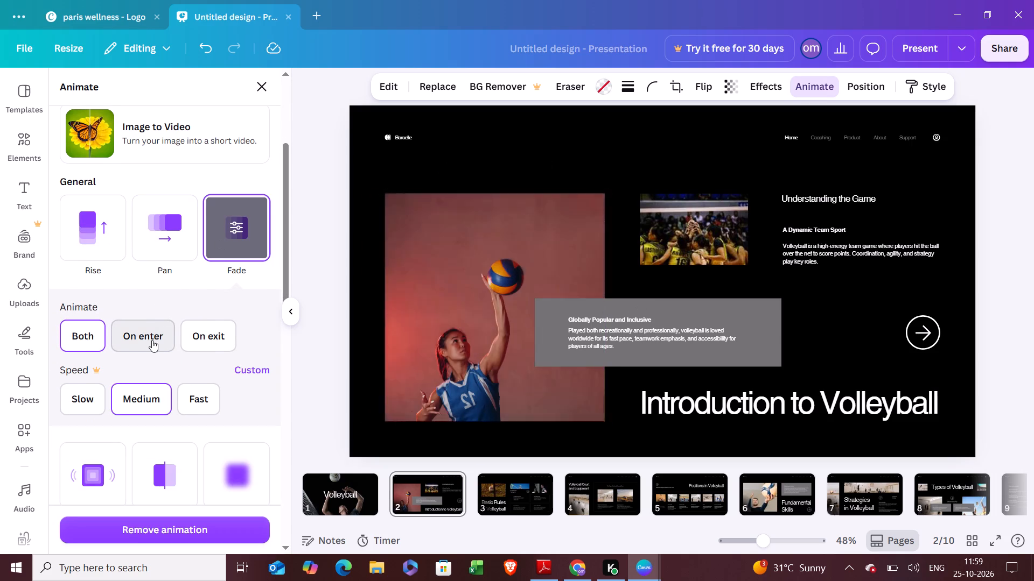
scroll(152, 340, "down", 1)
left_click(96, 392)
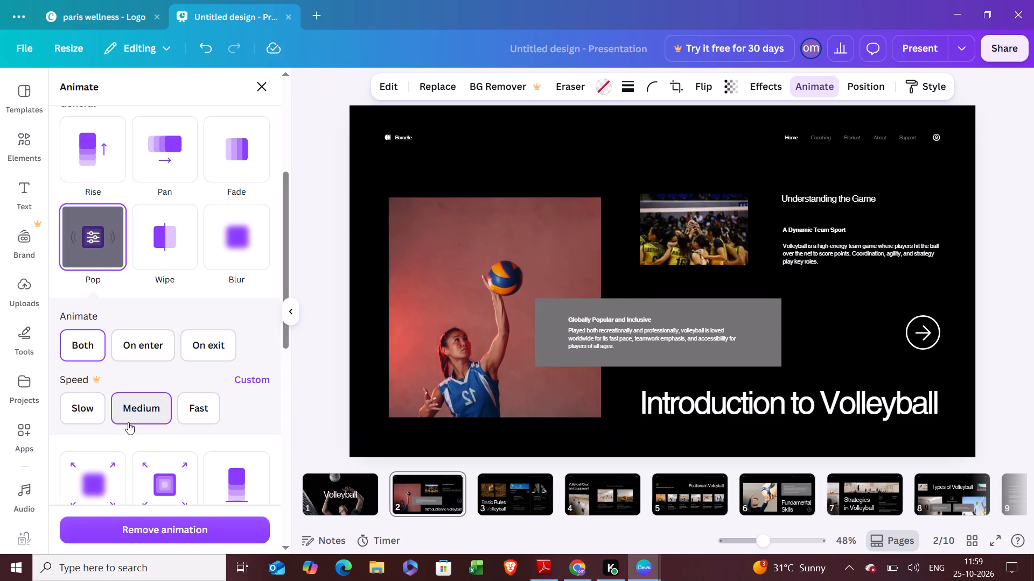
scroll(128, 422, "down", 1)
left_click(90, 347)
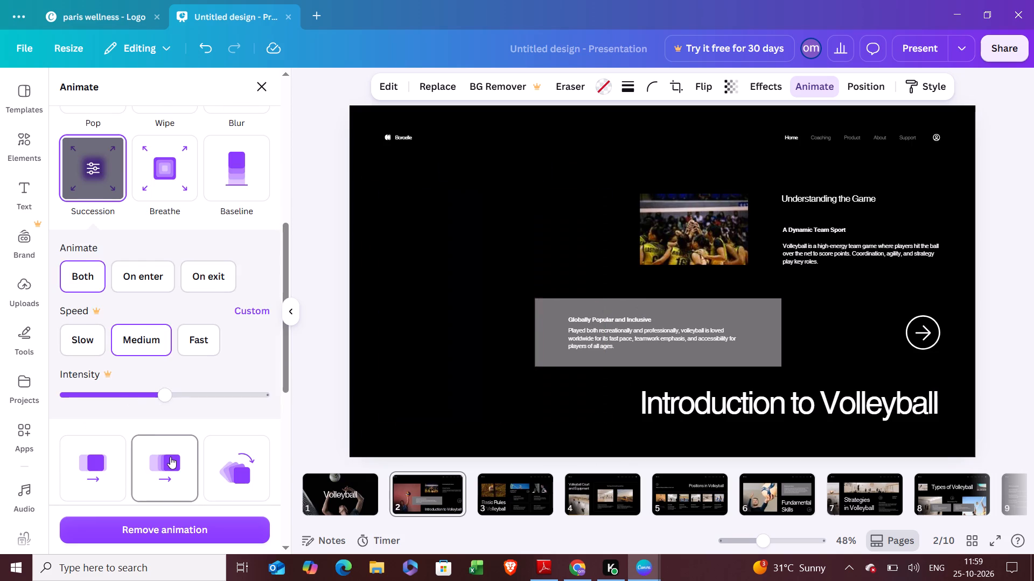
scroll(170, 457, "down", 1)
left_click(231, 316)
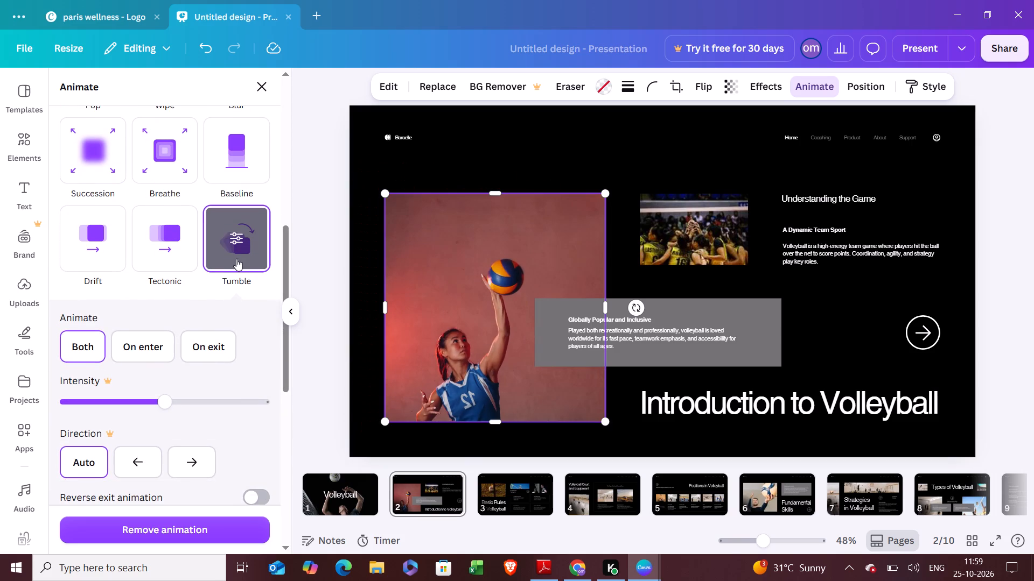
Apply the Stomp animation to the small team photo on page 2.
left_click(686, 238)
left_click(217, 324)
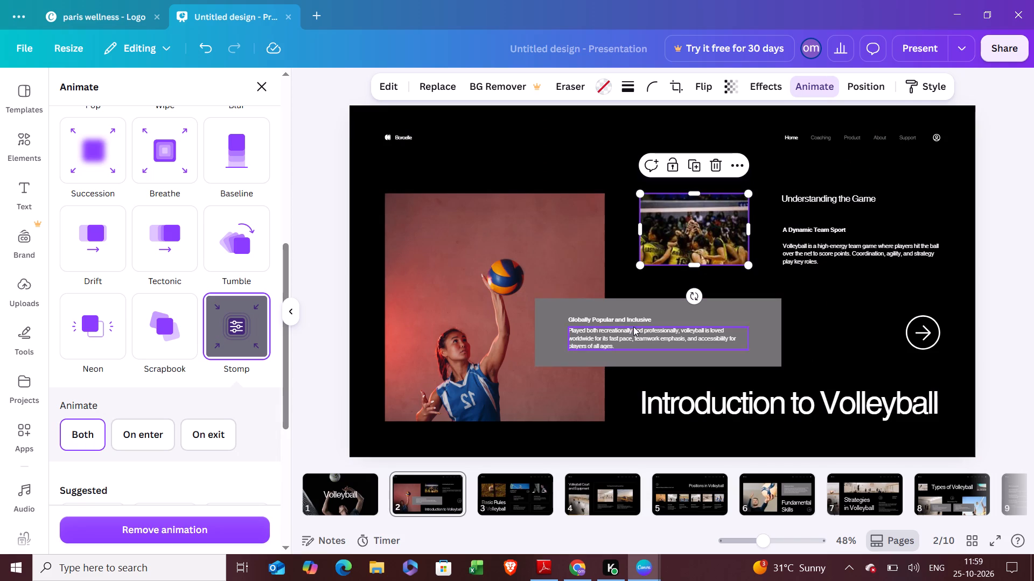
On page 2, try dark blue gradient and solid purple on the "Introduction to Volleyball" title, and settle on the purple-to-yellow gradient.
left_click(830, 415)
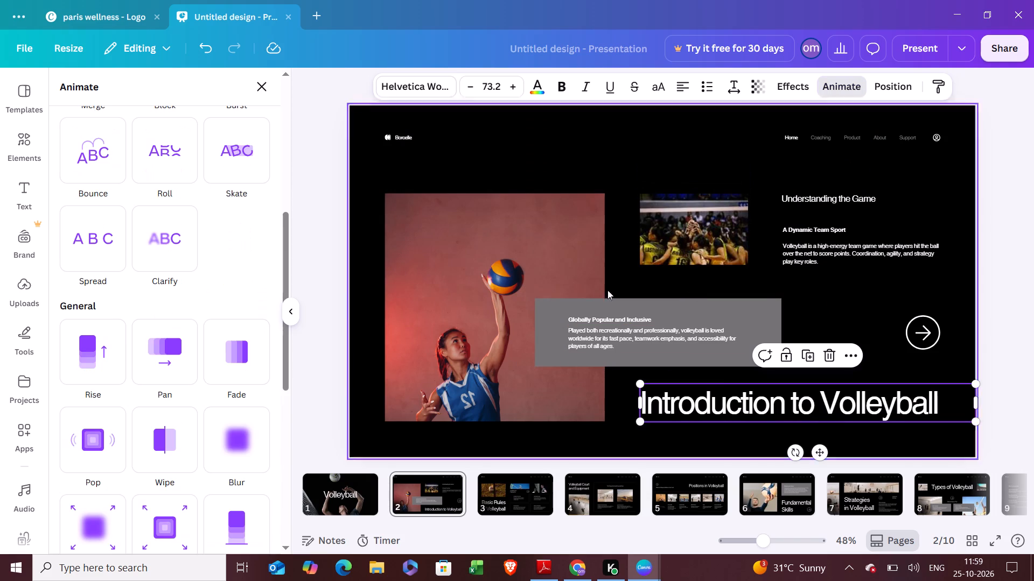
left_click(546, 80)
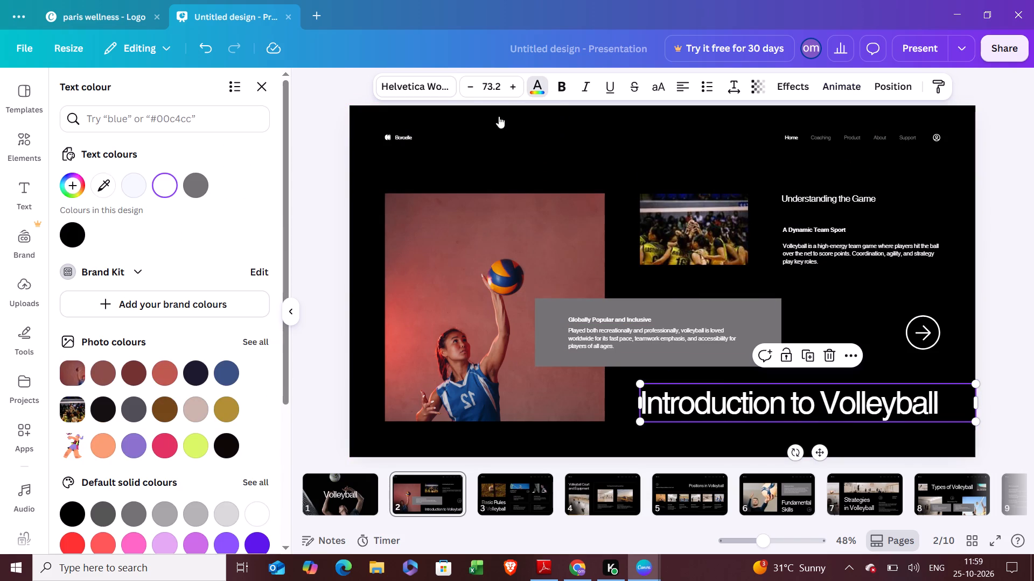
scroll(173, 360, "down", 1)
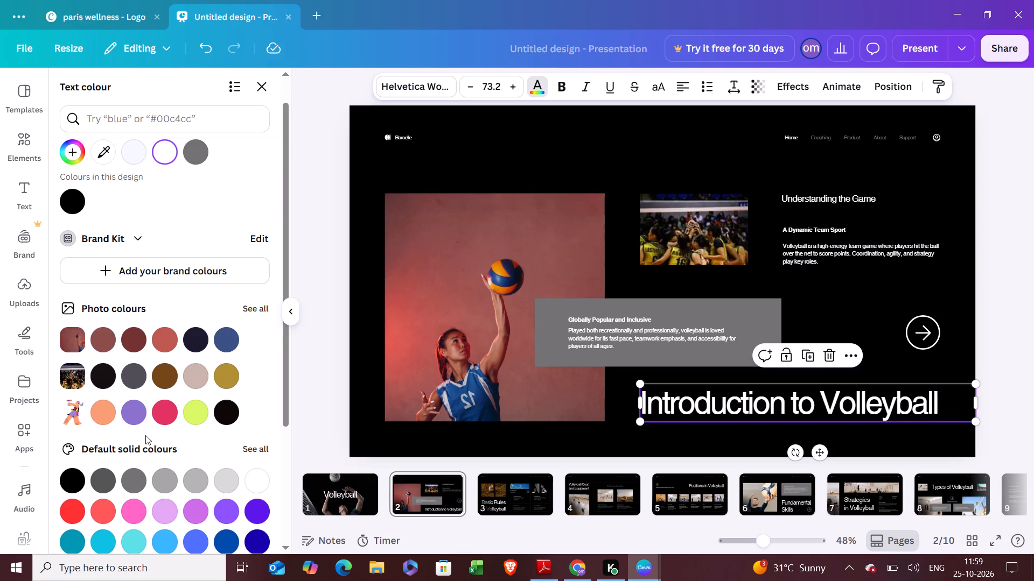
scroll(145, 435, "down", 1)
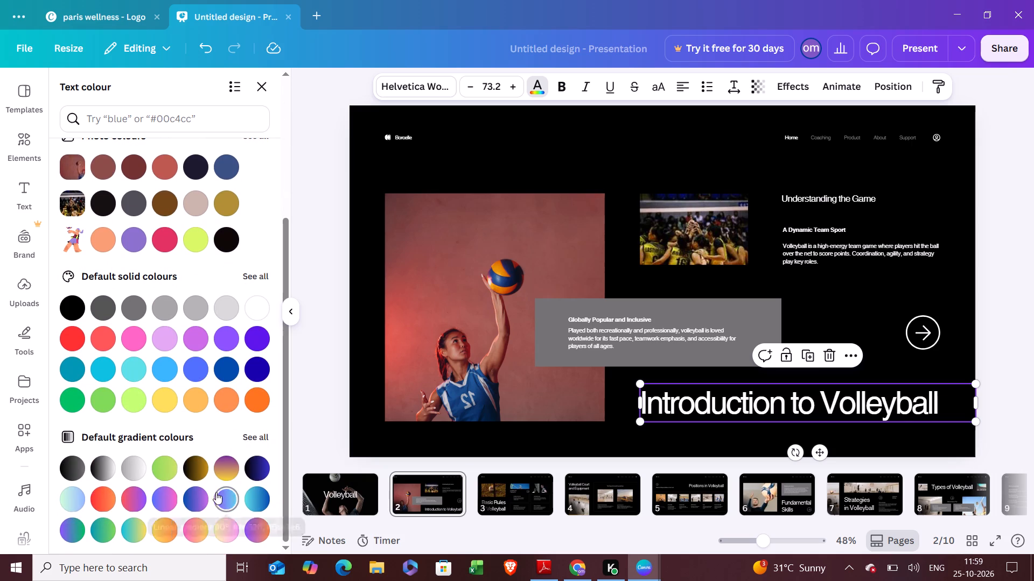
left_click(258, 465)
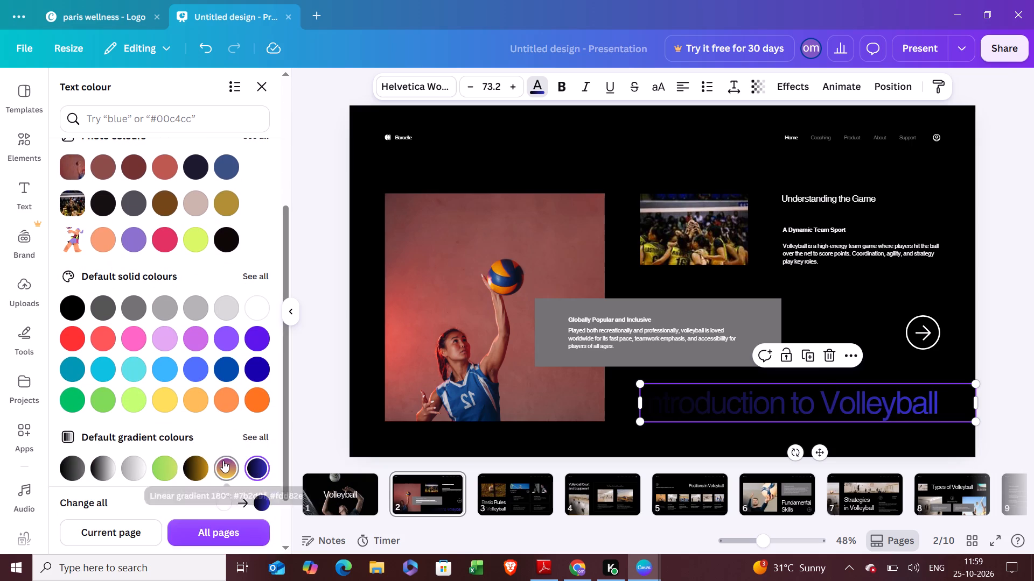
left_click(223, 460)
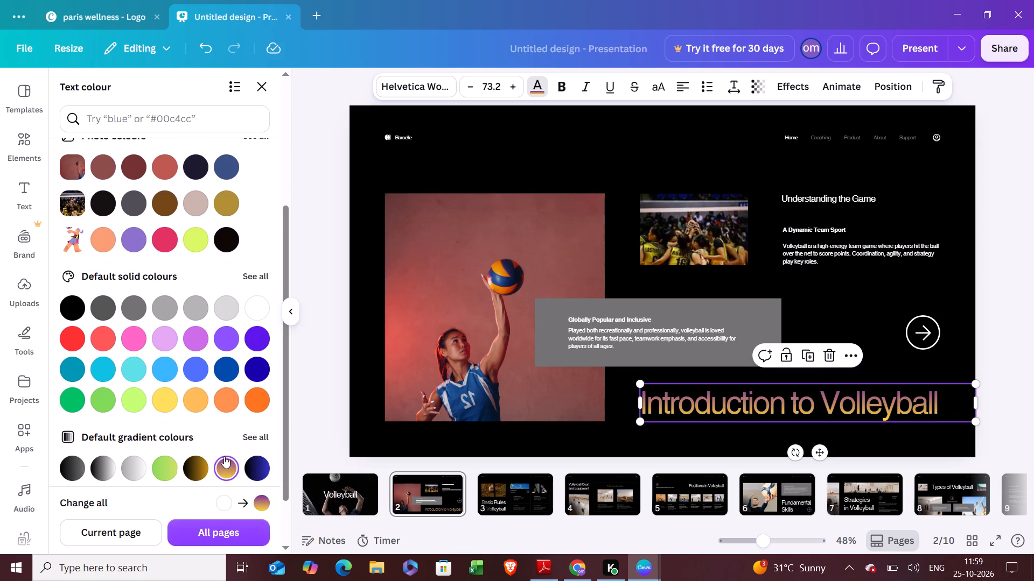
left_click(136, 237)
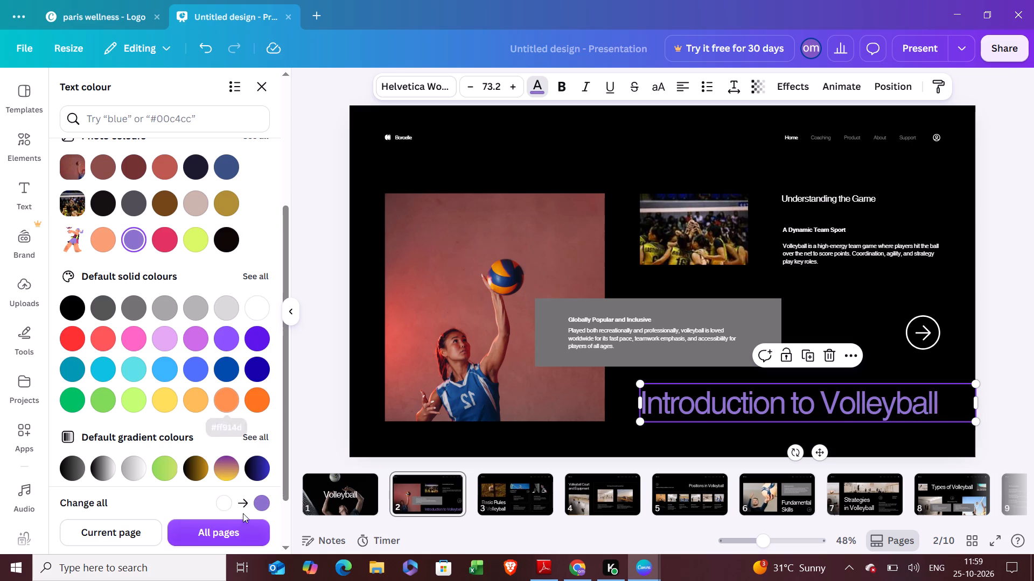
left_click(221, 463)
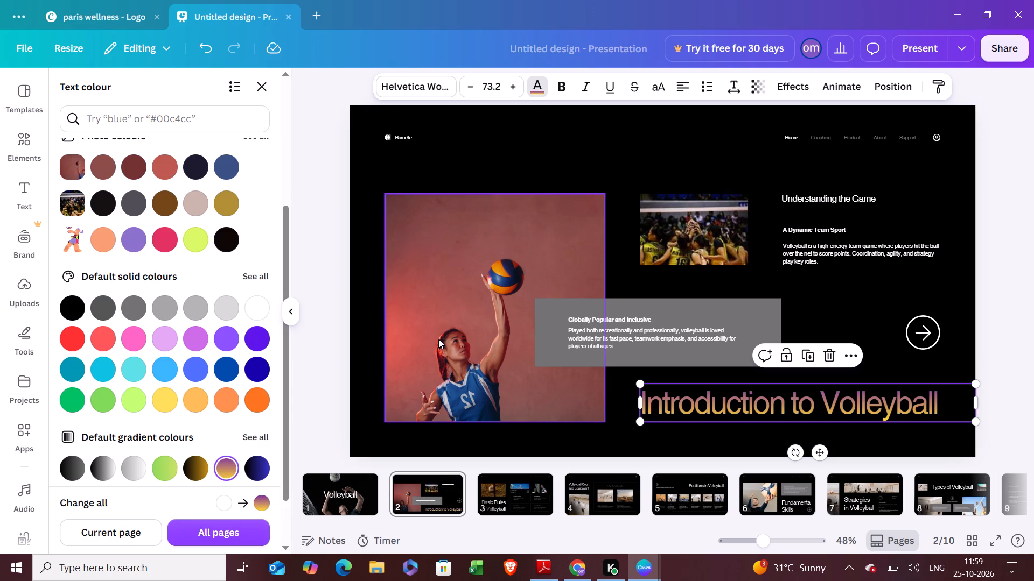
Fill the grey box behind the "Globally Popular and Inclusive" text with the same purple-to-yellow gradient as the title.
left_click(438, 339)
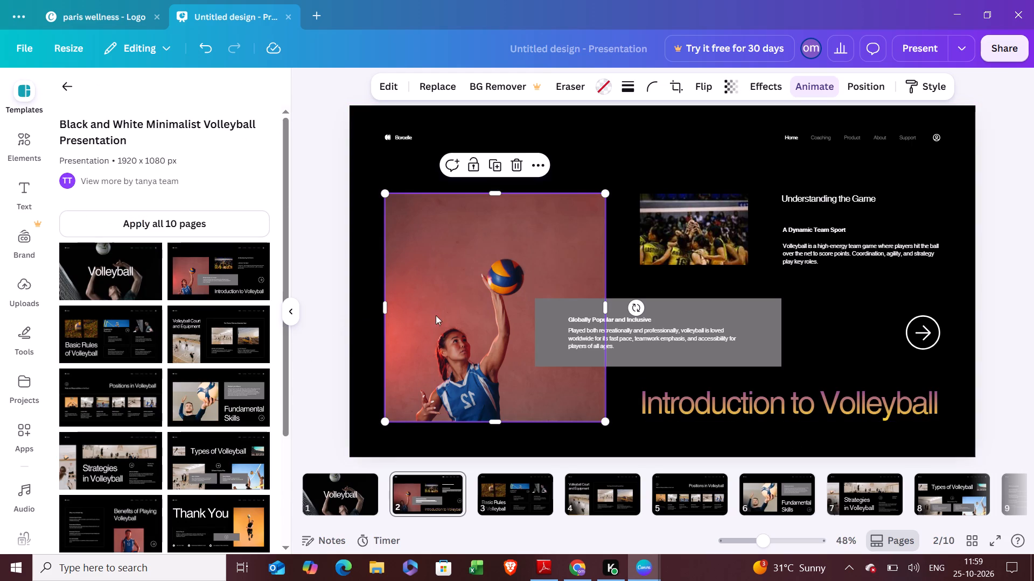
left_click(657, 327)
left_click(736, 308)
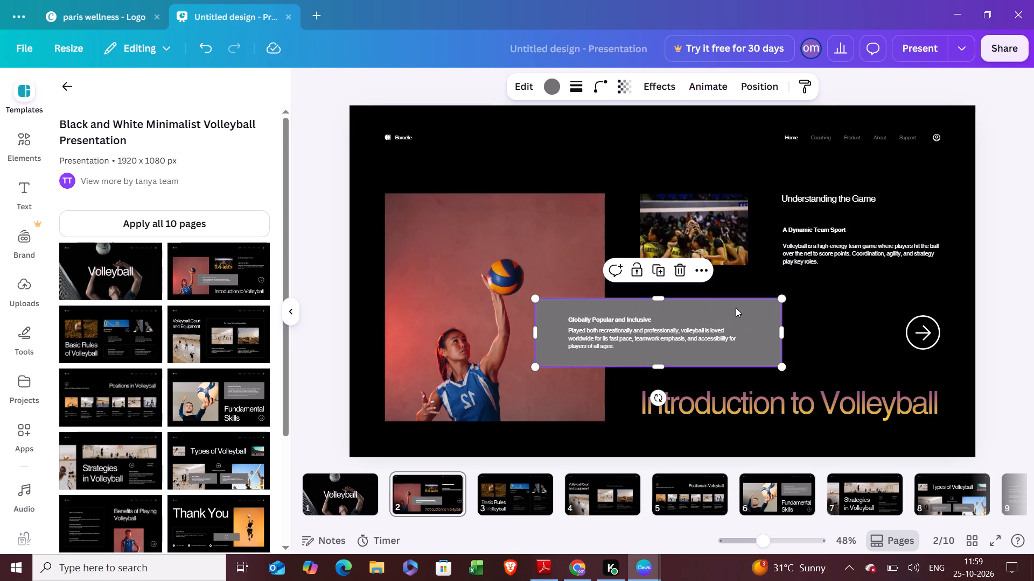
left_click(550, 86)
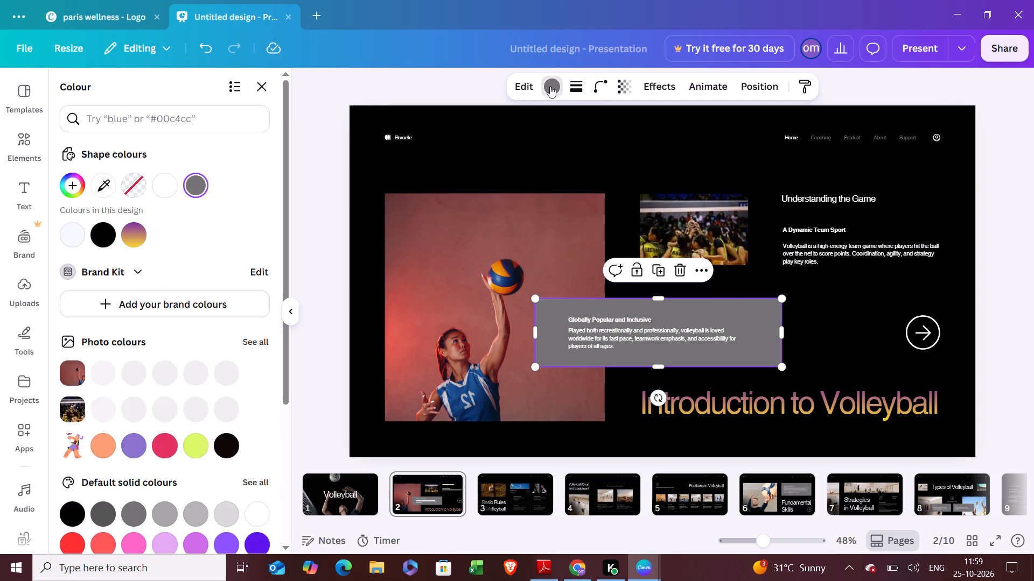
left_click(130, 227)
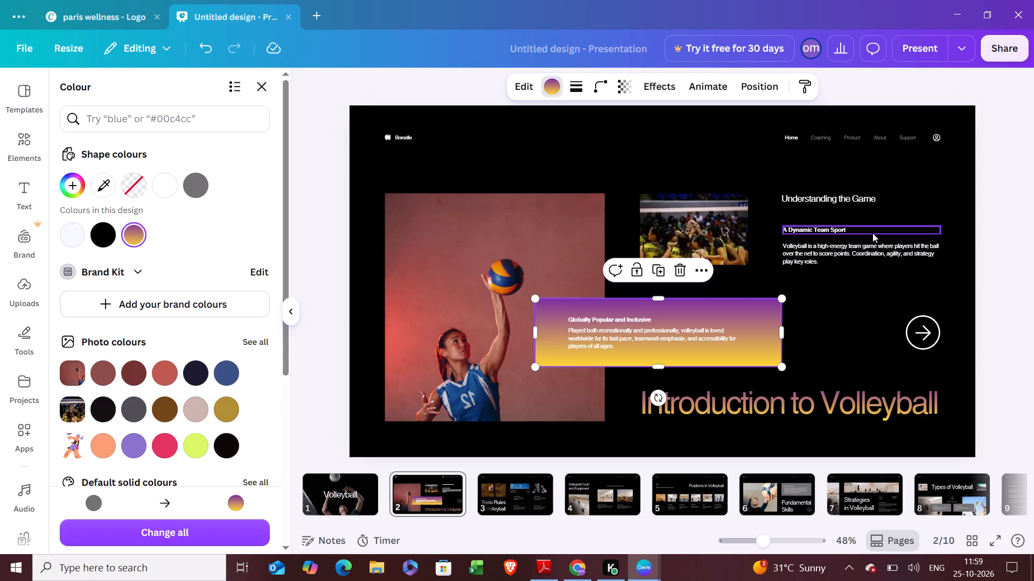
Try purple-to-yellow and grey gradients on the "Understanding the Game" heading, and settle on the purple-to-orange gradient (#8c52ff, #ff914d).
left_click(896, 197)
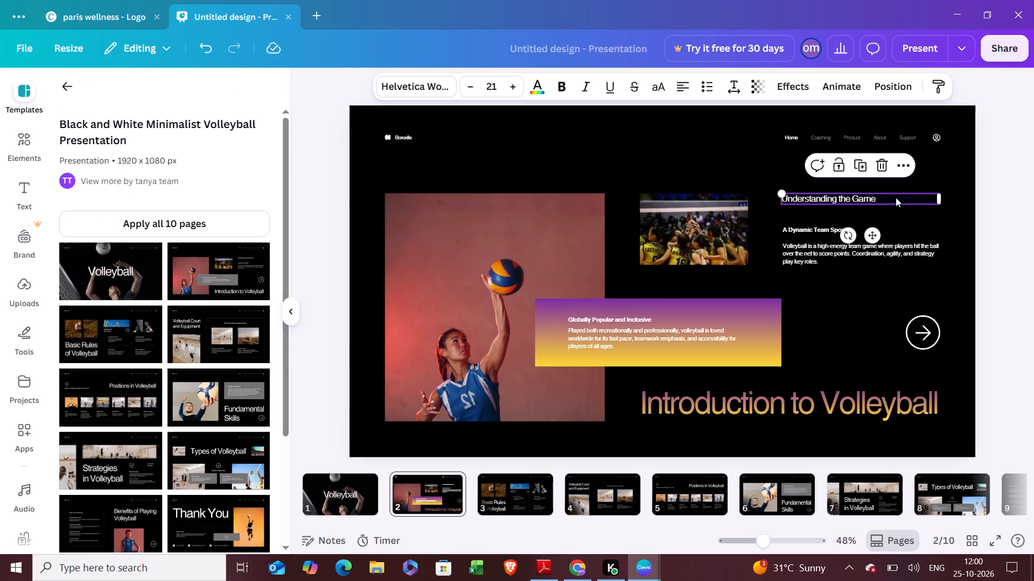
left_click(538, 85)
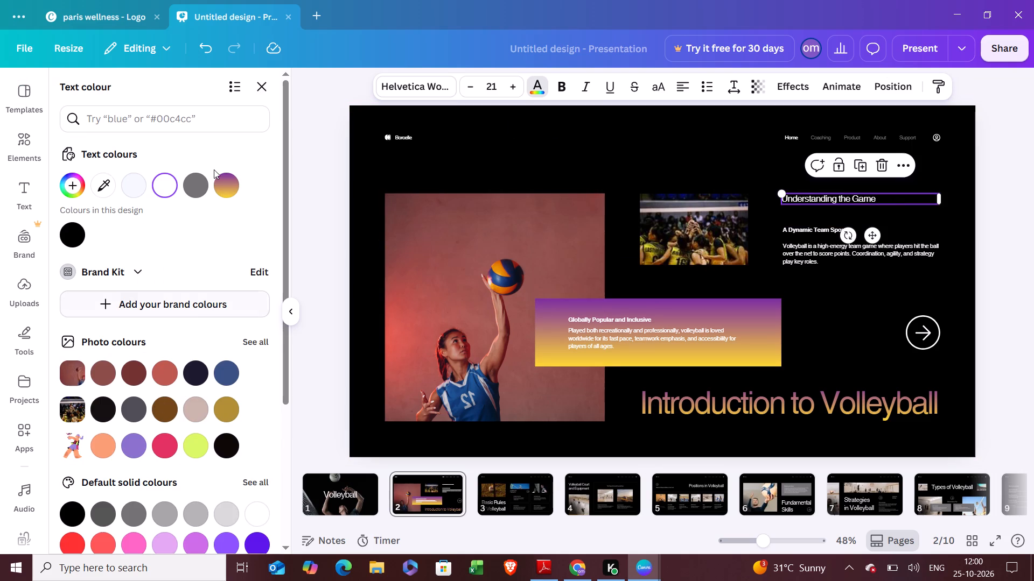
left_click(228, 184)
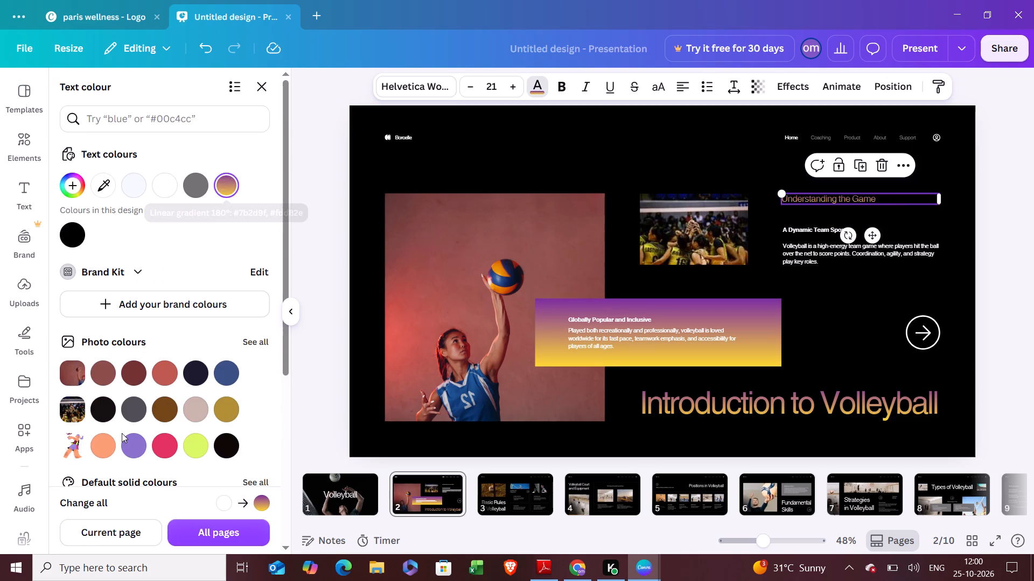
scroll(122, 433, "down", 2)
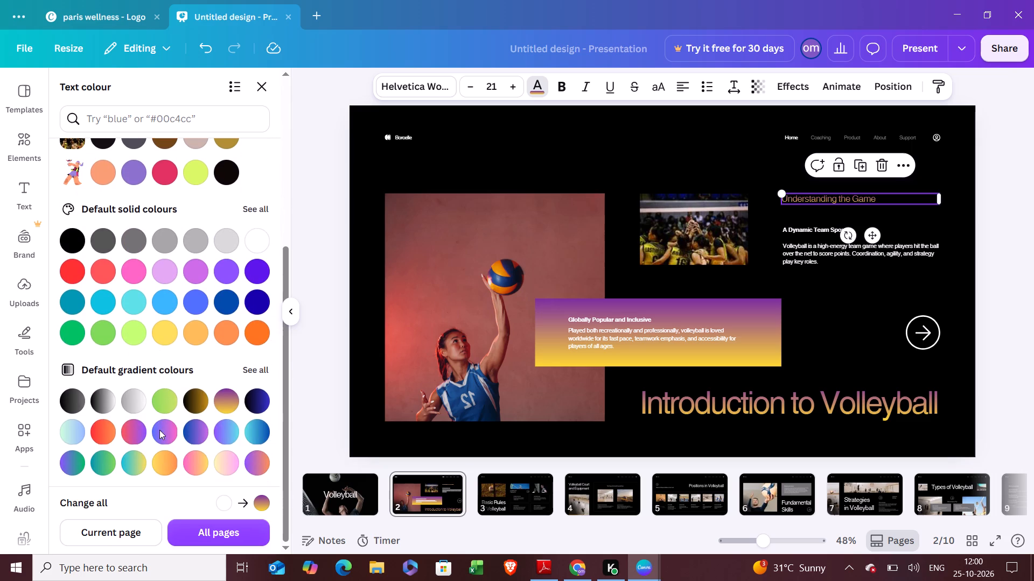
left_click(76, 402)
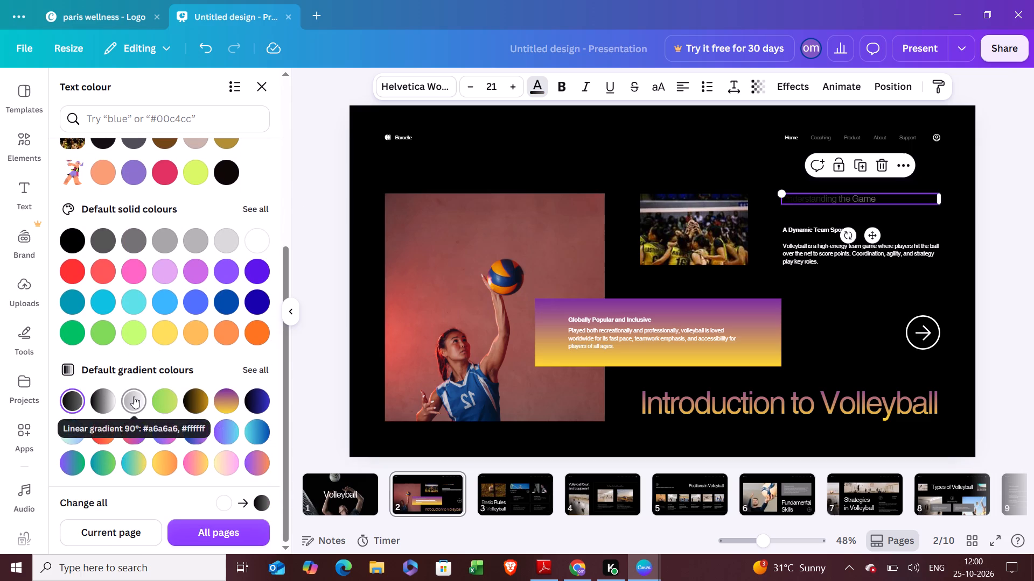
left_click(134, 396)
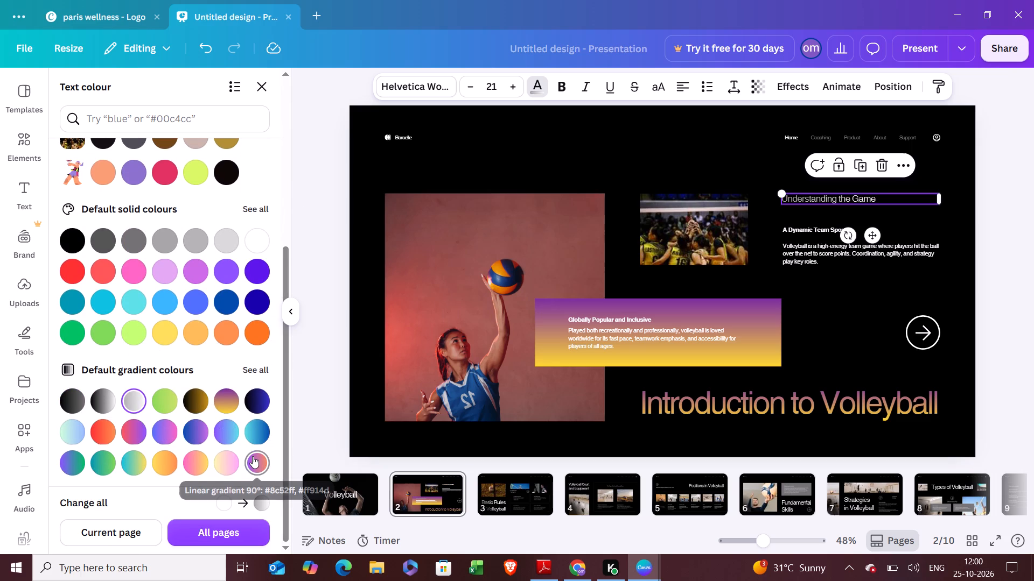
left_click(253, 456)
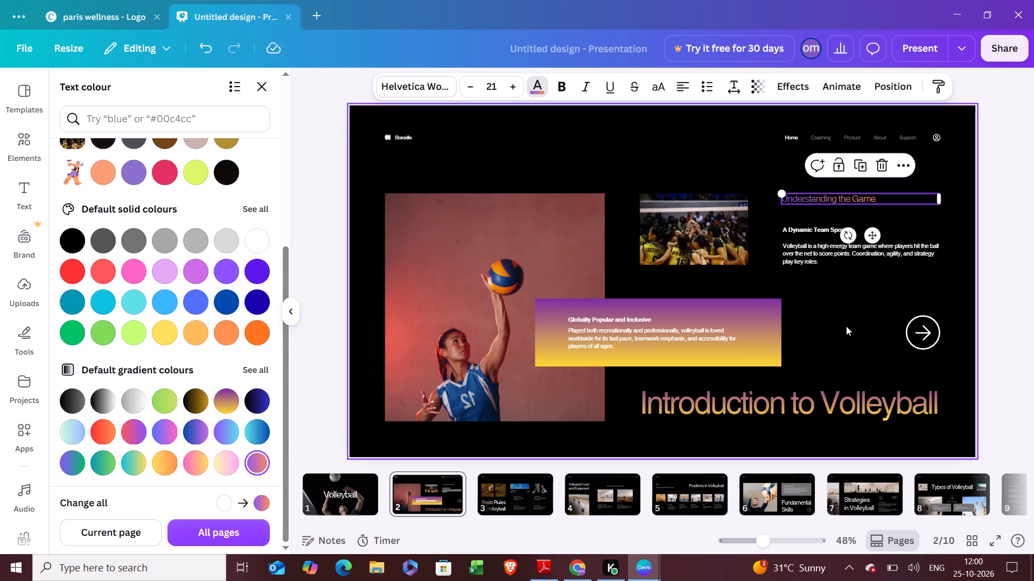
Make the "Understanding the Game" heading bold.
right_click(784, 190)
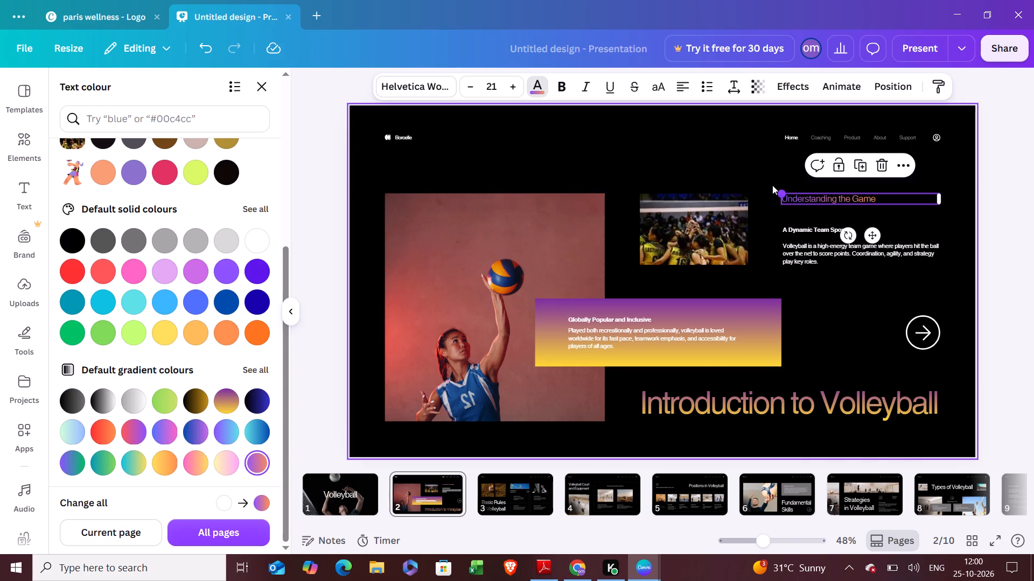
right_click(781, 190)
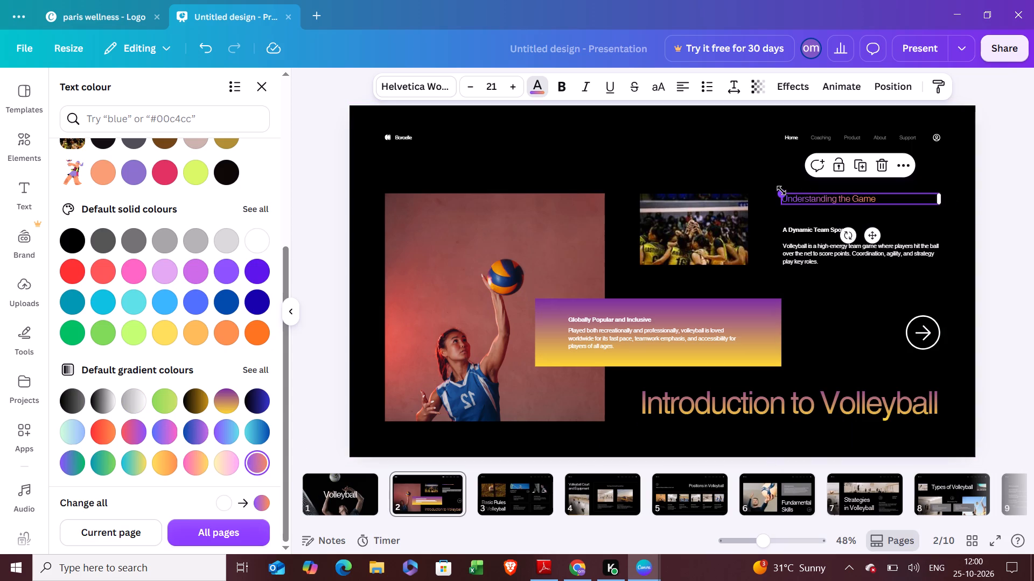
right_click(781, 190)
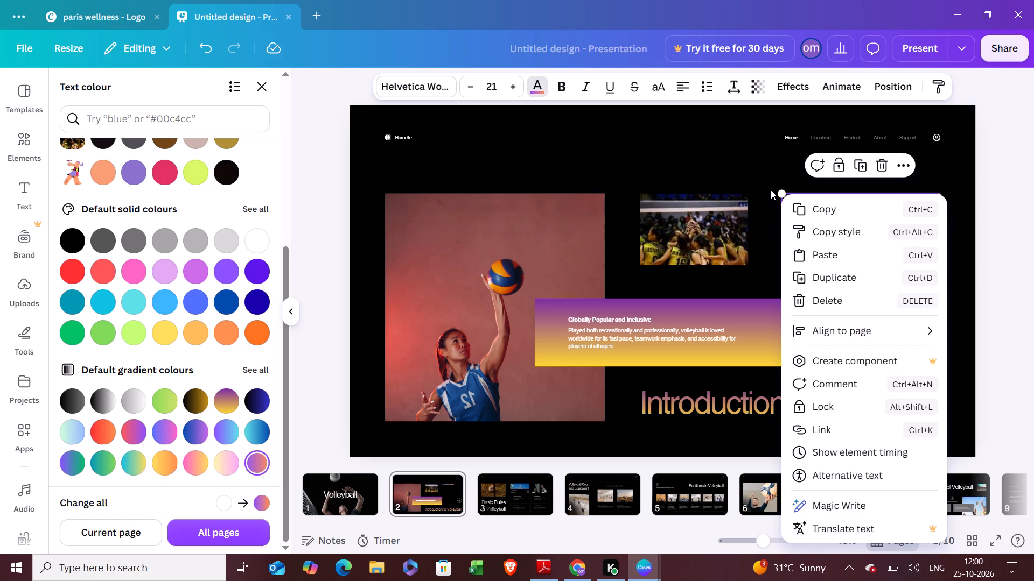
left_click(771, 190)
left_click(567, 83)
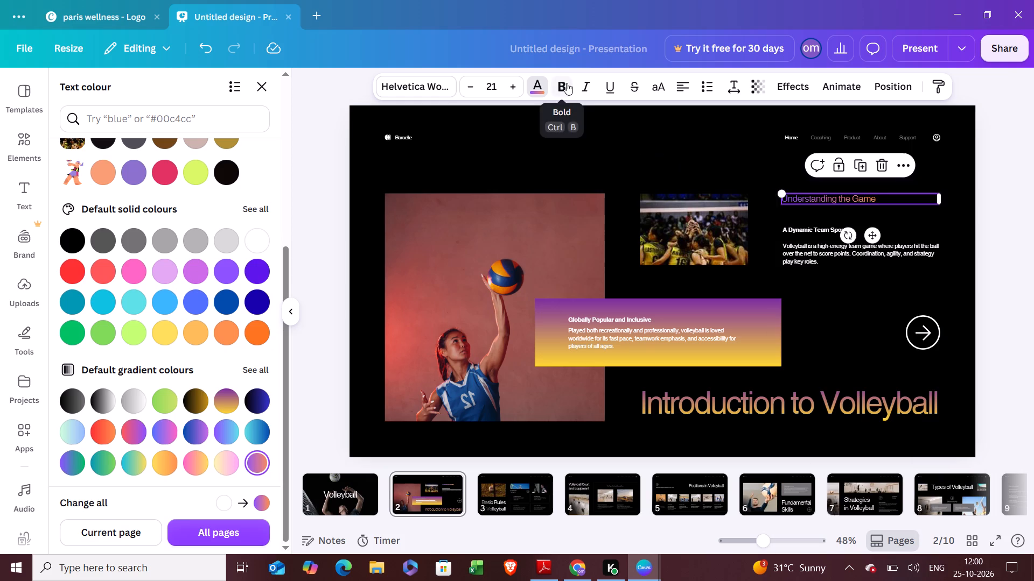
Colour the "A Dynamic Team Sport" subheading with the purple-to-yellow gradient.
left_click(800, 228)
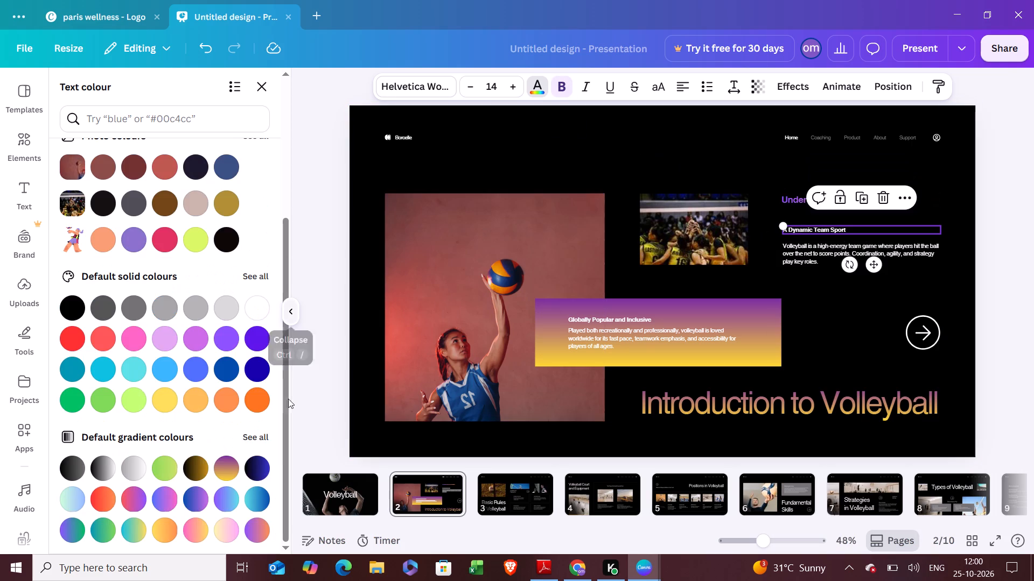
left_click(228, 467)
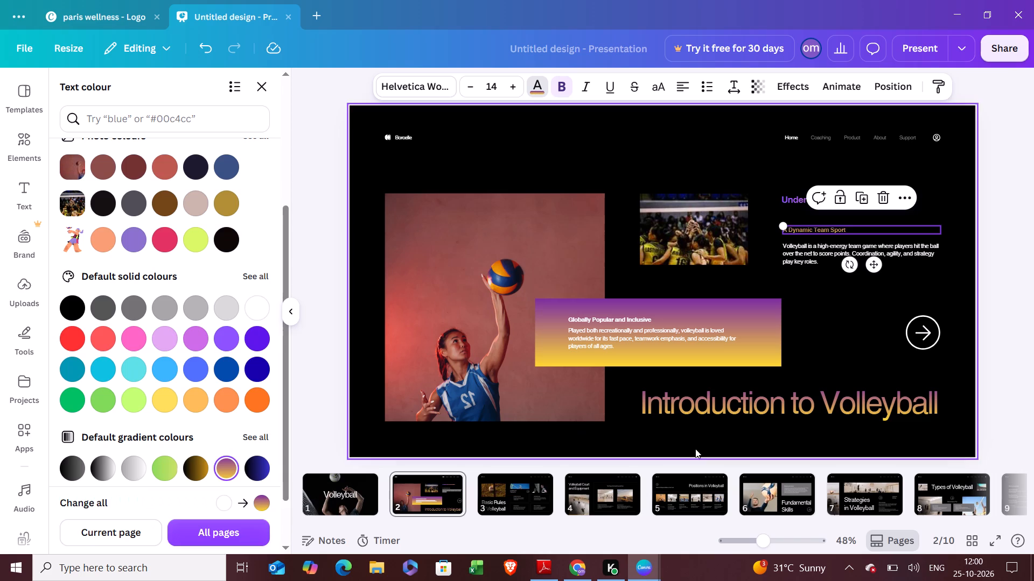
Try blue-to-pink and yellow-to-orange gradients on the paragraph under "A Dynamic Team Sport", and settle on the teal-to-yellow gradient.
left_click(816, 256)
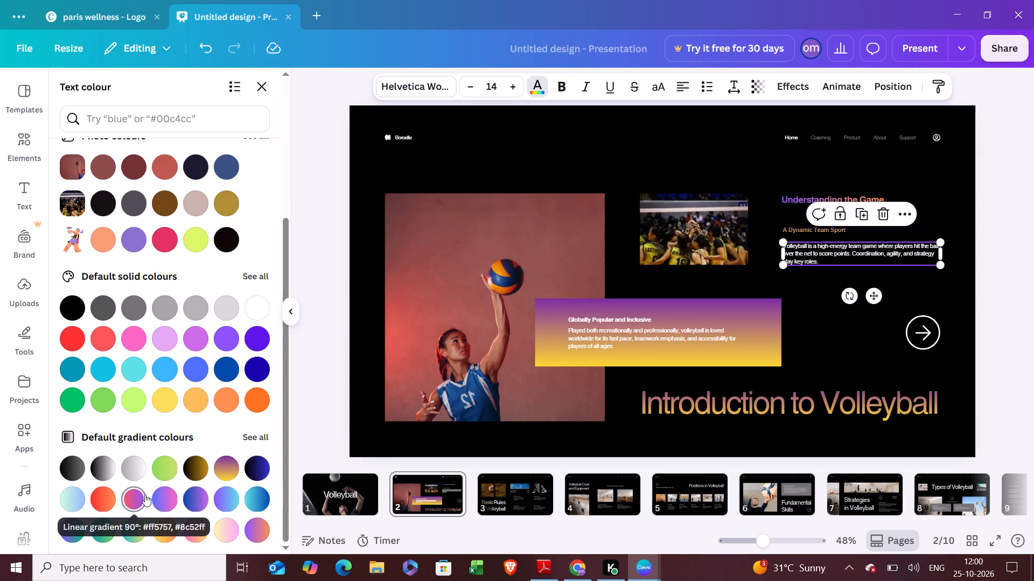
left_click(163, 494)
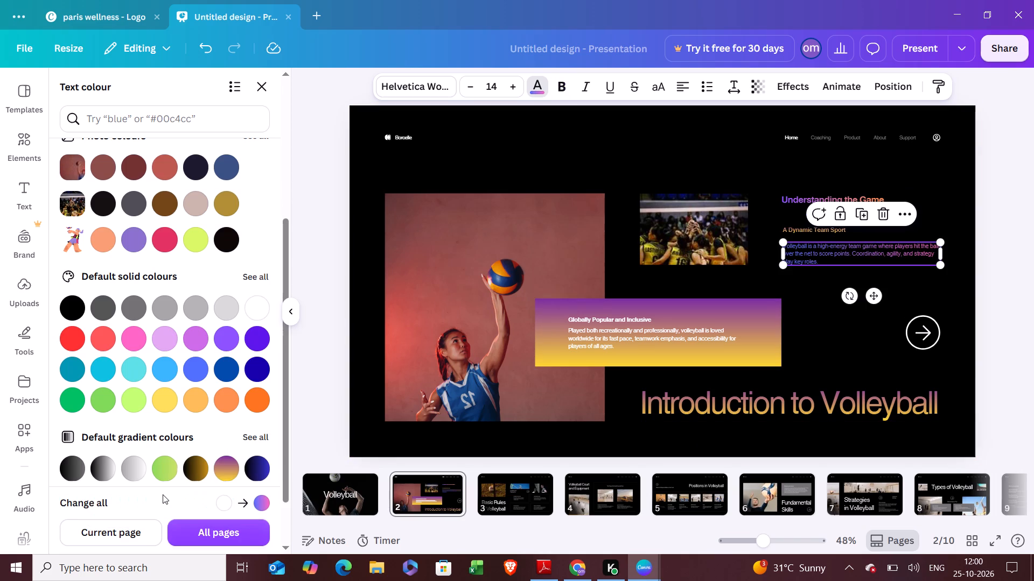
scroll(168, 395, "down", 1)
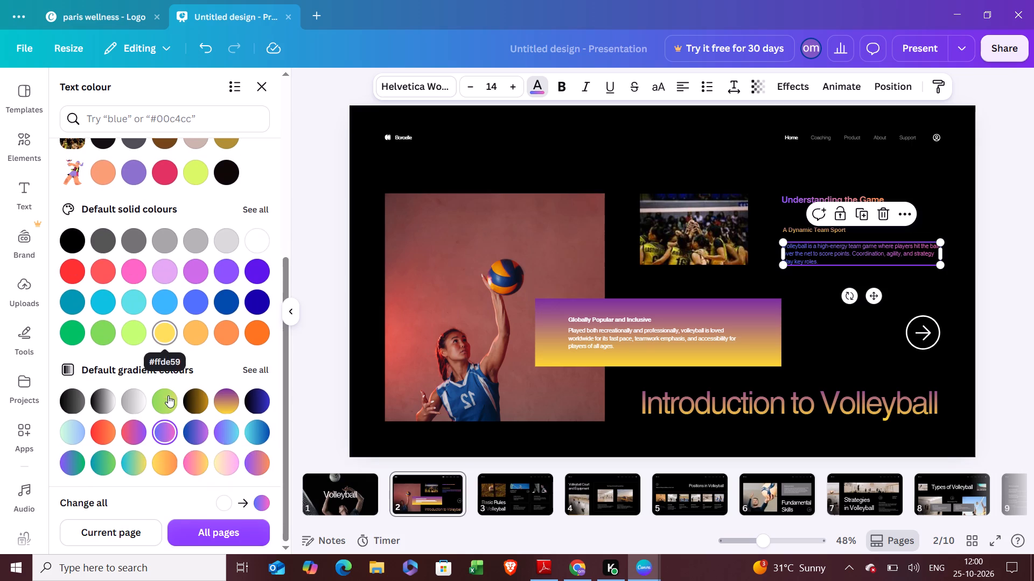
left_click(170, 458)
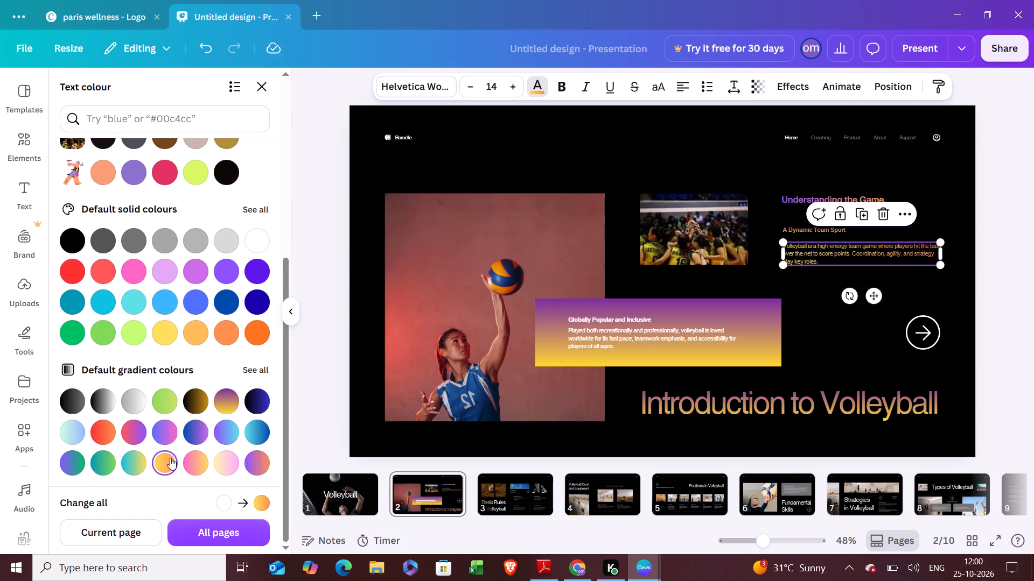
left_click(129, 465)
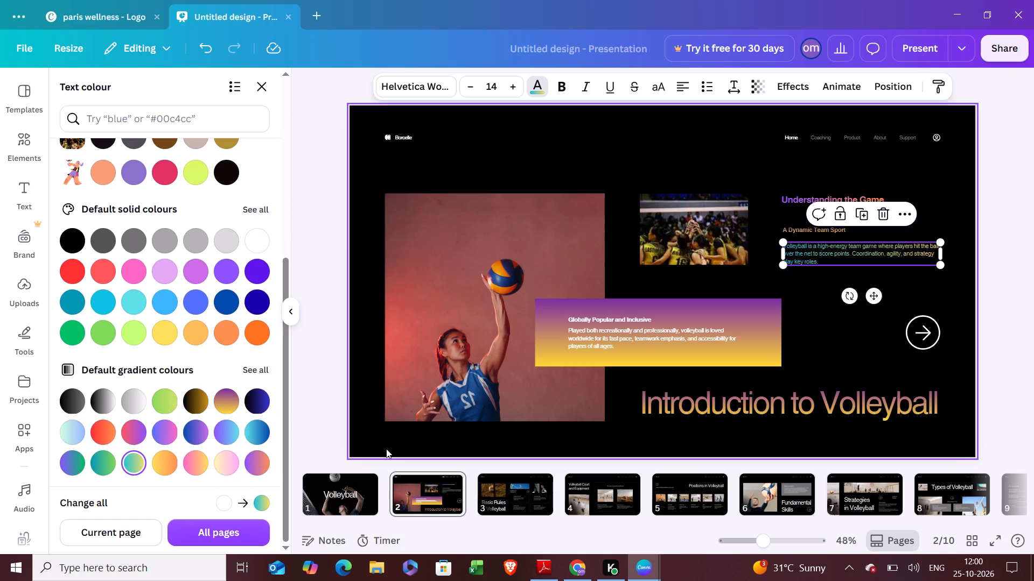
left_click(836, 351)
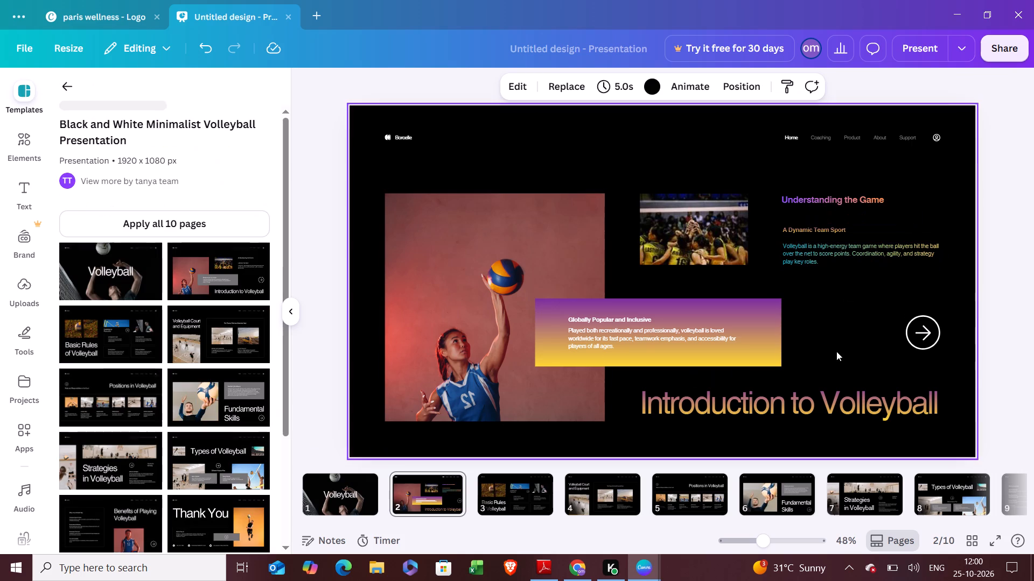
Delete the profile icon and the Support, About, Product, Coaching and Home links from the header of page 2.
left_click(937, 141)
key("BackSpace")
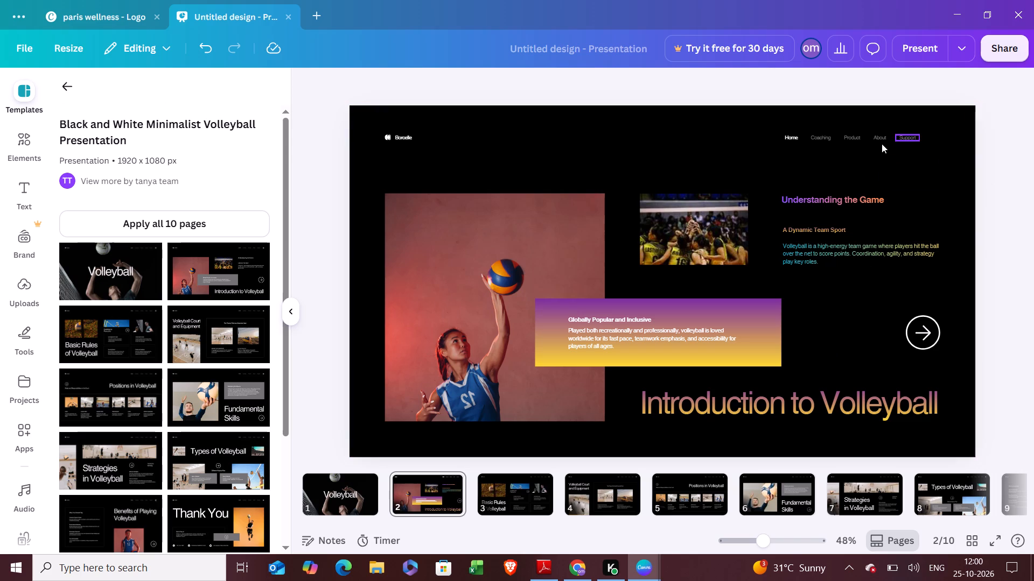
left_click(907, 136)
key("BackSpace")
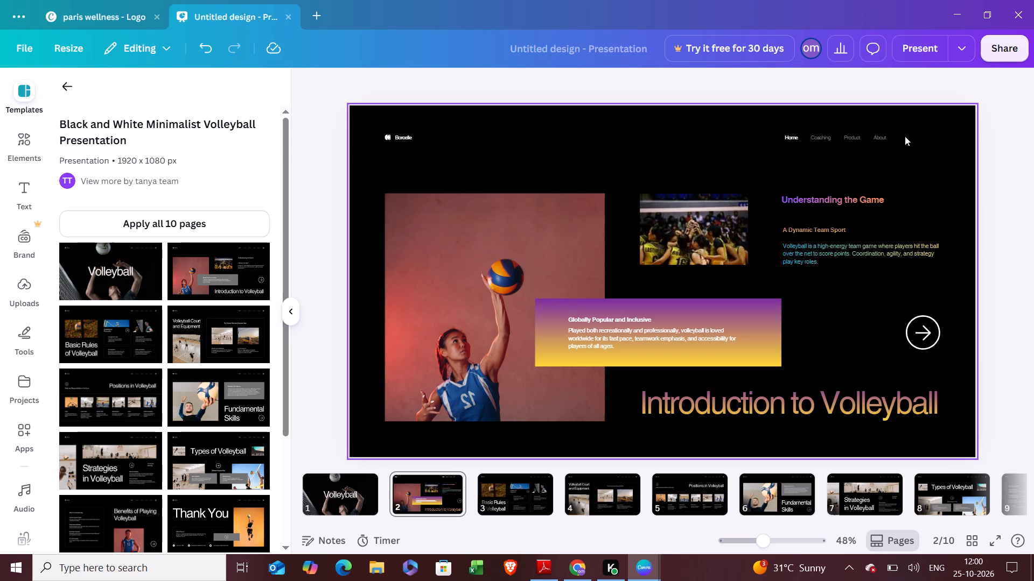
key("BackSpace")
left_click(886, 138)
key("BackSpace")
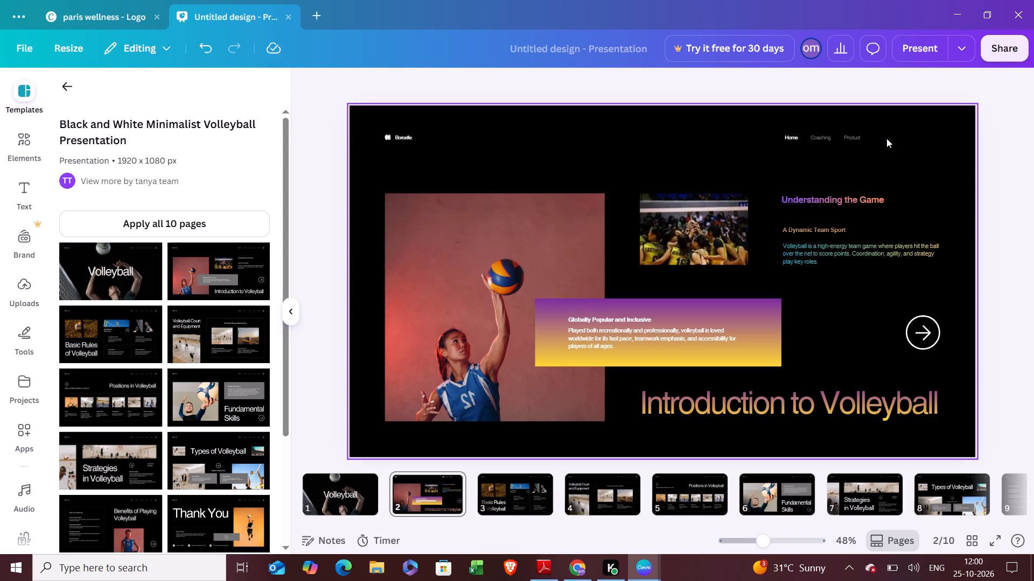
left_click(856, 136)
key("BackSpace")
left_click(829, 136)
key("BackSpace")
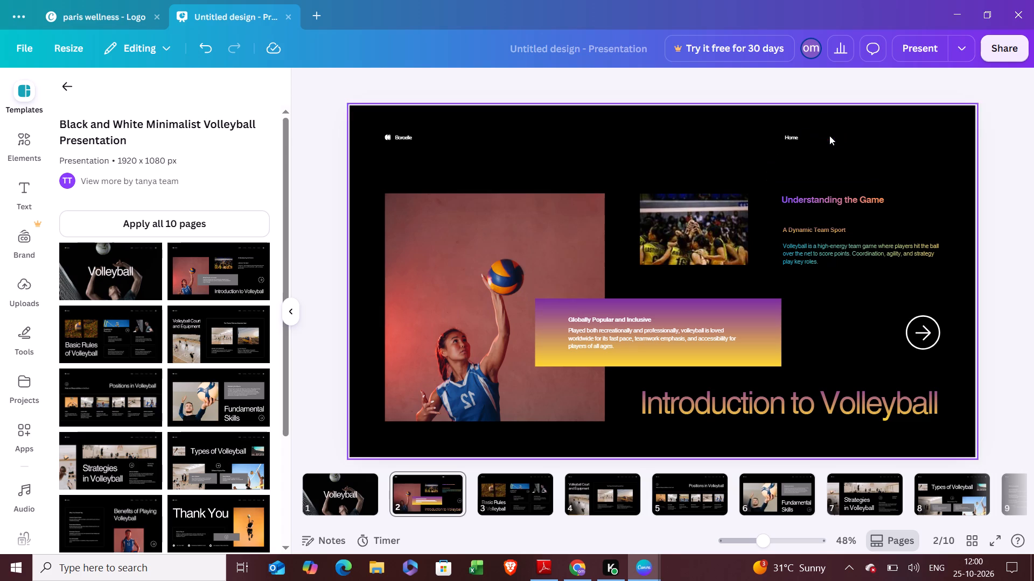
left_click(790, 139)
key("BackSpace")
Delete the Borcelle name and its logo from the header of page 2.
left_click(406, 135)
key("BackSpace")
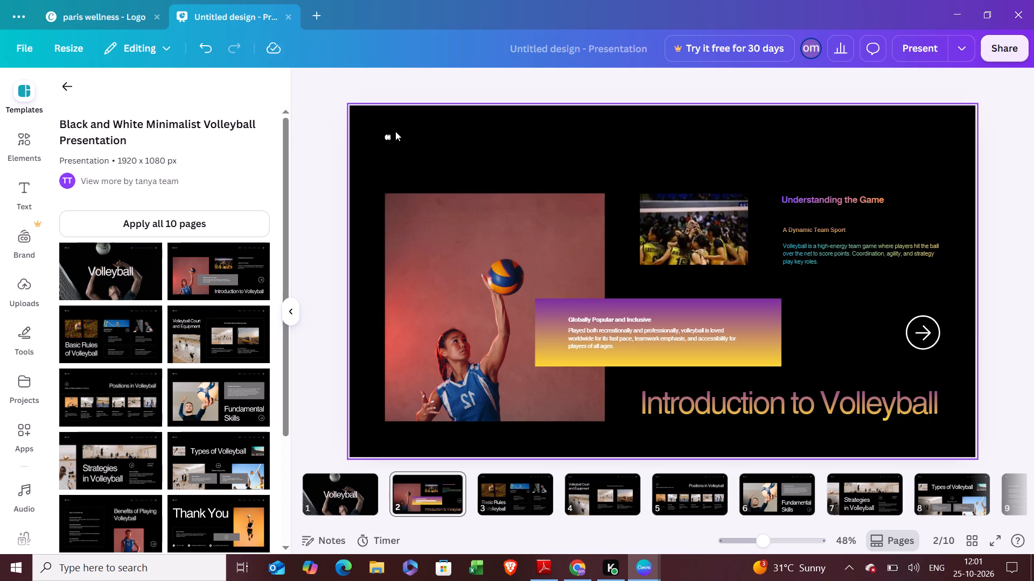
left_click(385, 134)
key("BackSpace")
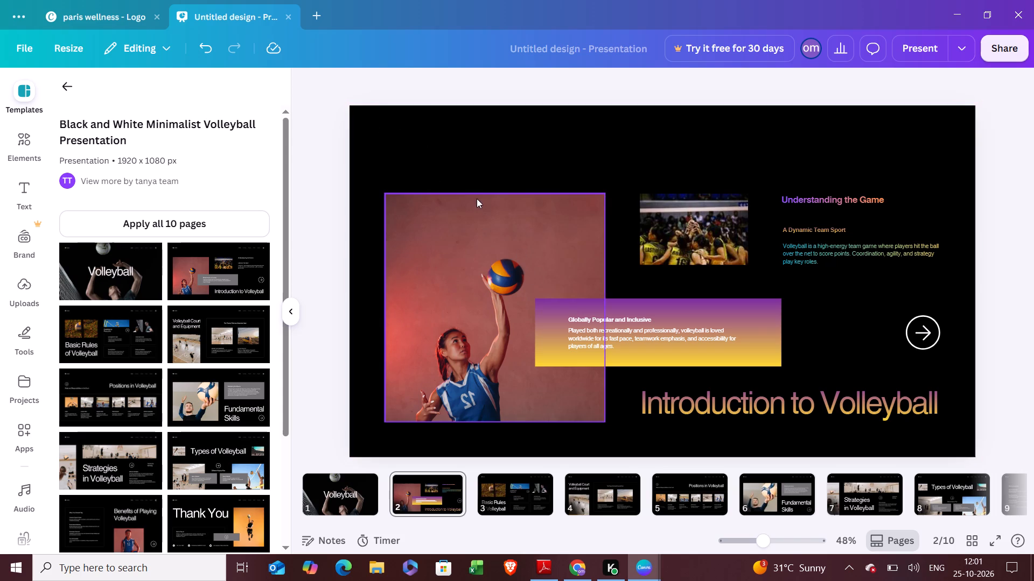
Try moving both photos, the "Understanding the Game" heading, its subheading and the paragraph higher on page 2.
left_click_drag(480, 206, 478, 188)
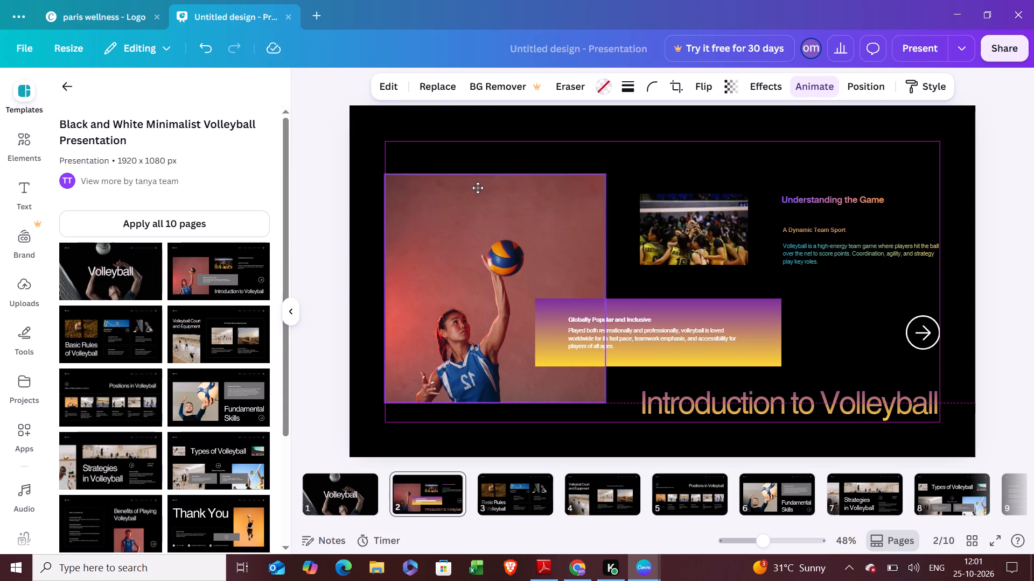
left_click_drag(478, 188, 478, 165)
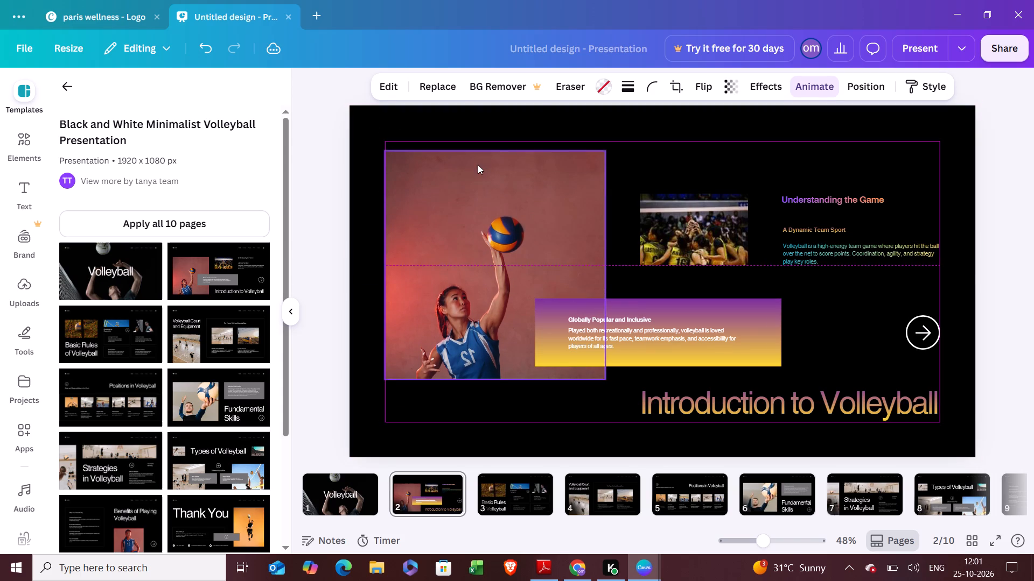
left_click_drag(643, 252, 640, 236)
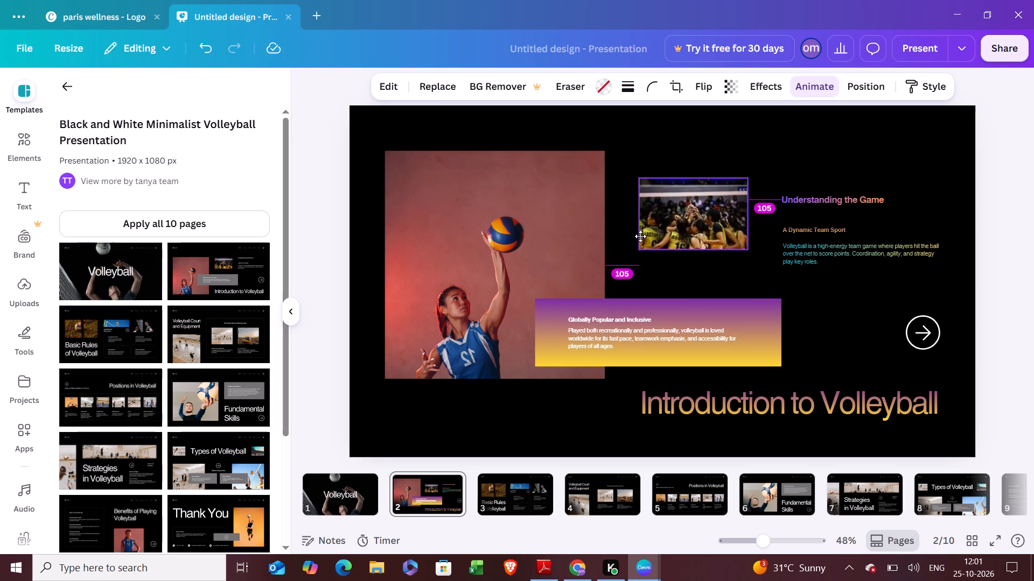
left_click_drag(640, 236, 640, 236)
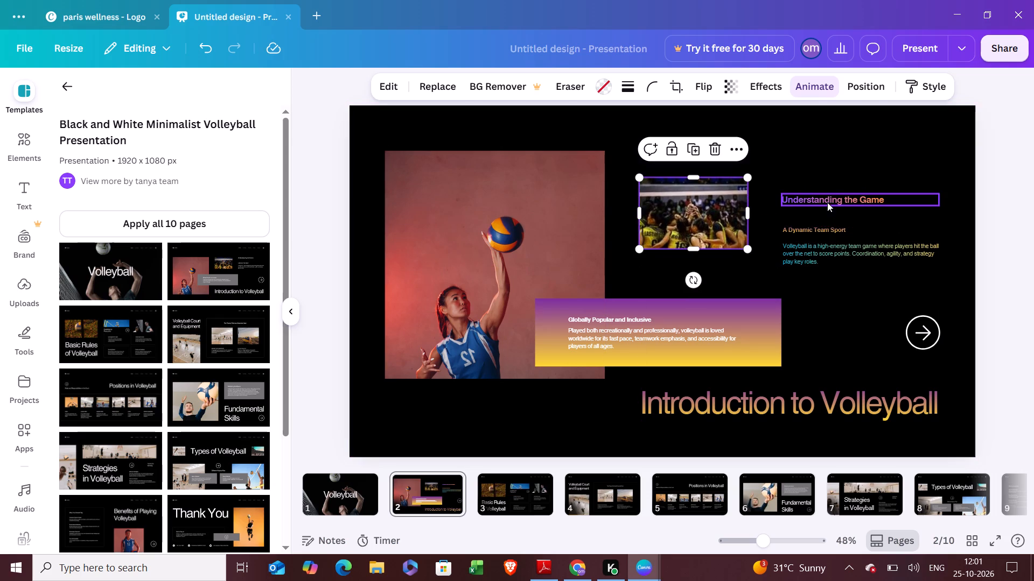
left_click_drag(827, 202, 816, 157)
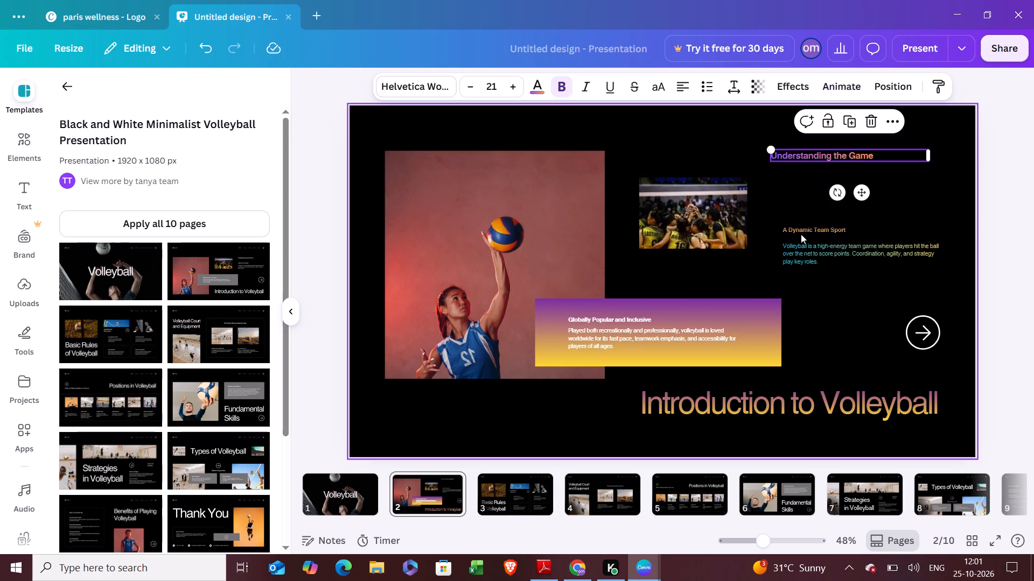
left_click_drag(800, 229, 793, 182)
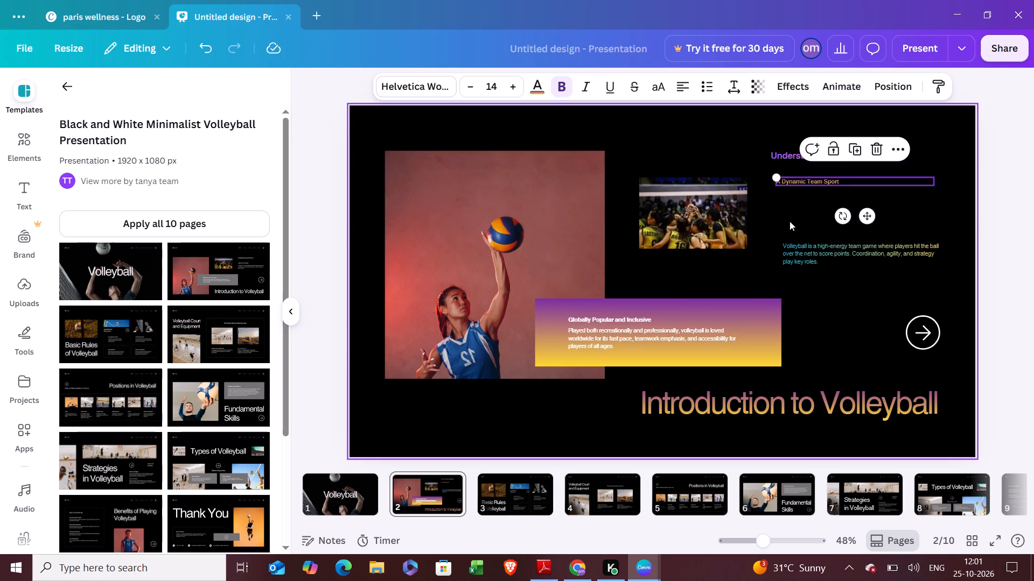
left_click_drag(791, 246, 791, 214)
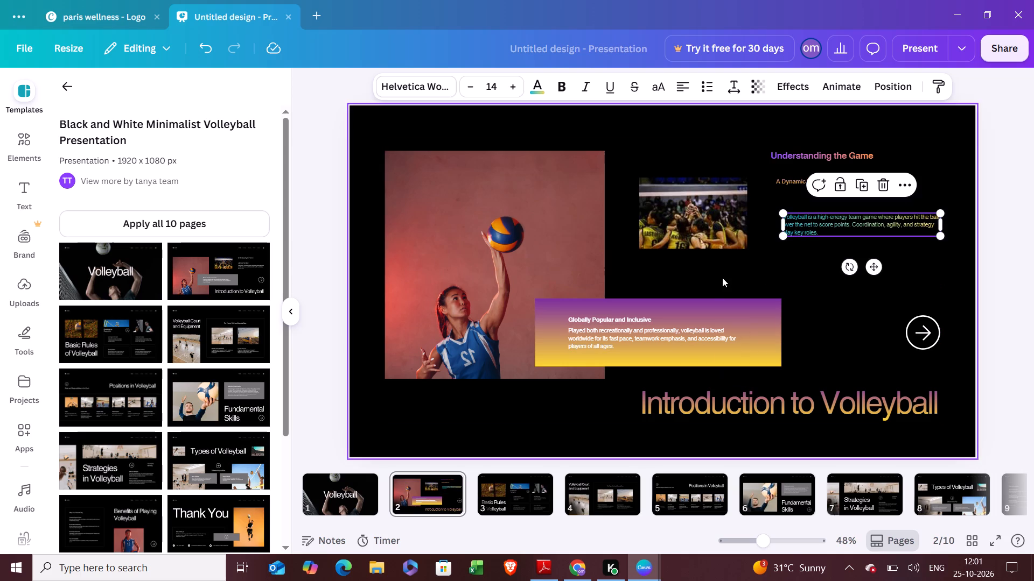
Move both photos, the "Understanding the Game" heading, its subheading and paragraph lower, clearing the slide's top and stacking the text beside the team photo.
left_click_drag(708, 239, 705, 257)
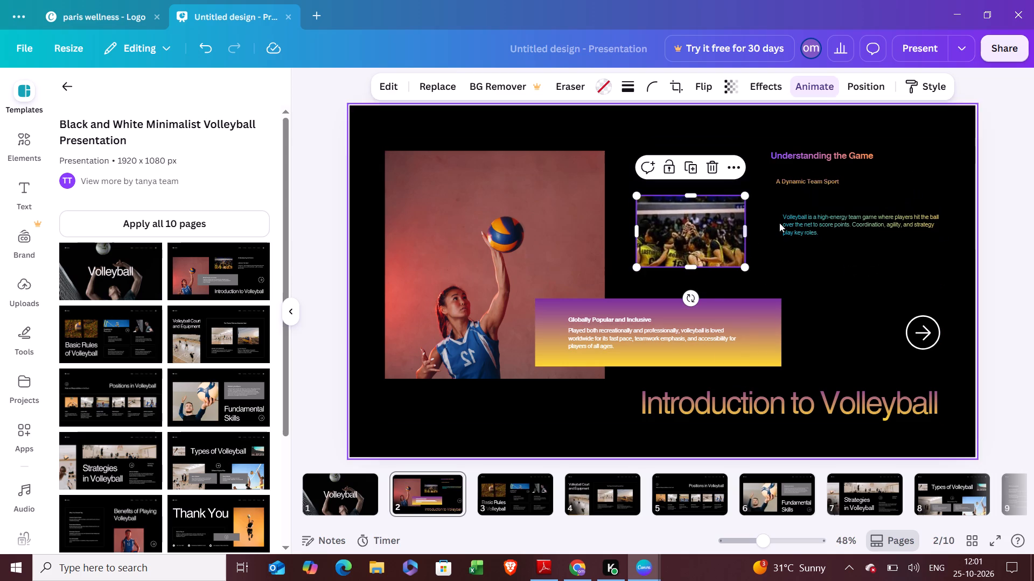
left_click_drag(792, 221, 789, 257)
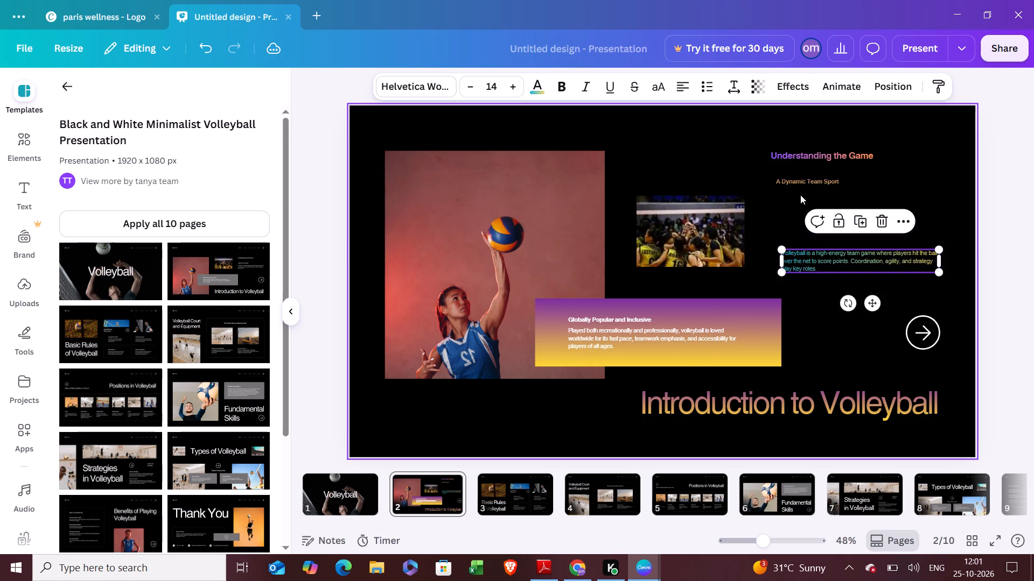
left_click_drag(797, 181, 799, 209)
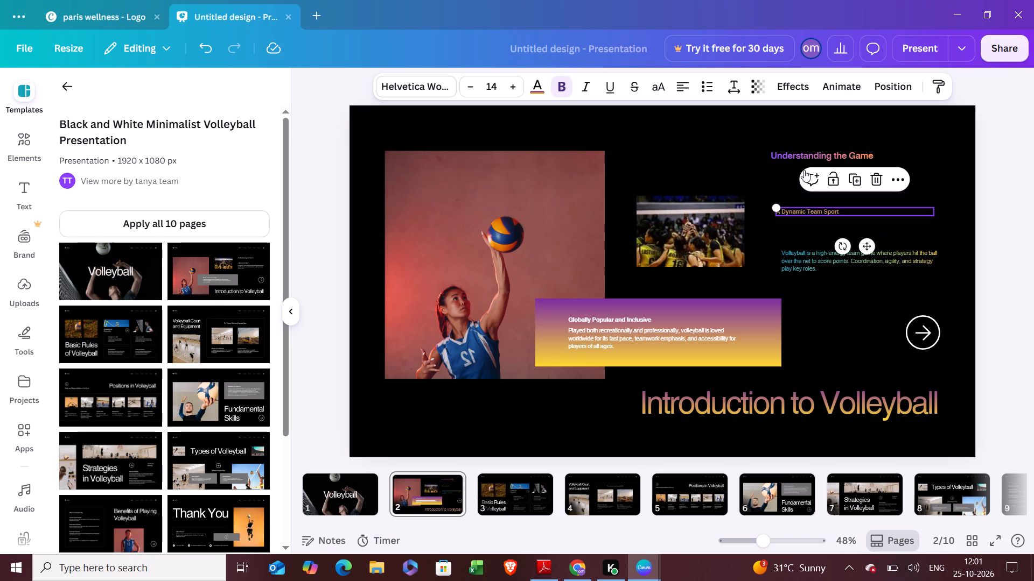
left_click_drag(805, 164, 809, 180)
left_click(804, 174)
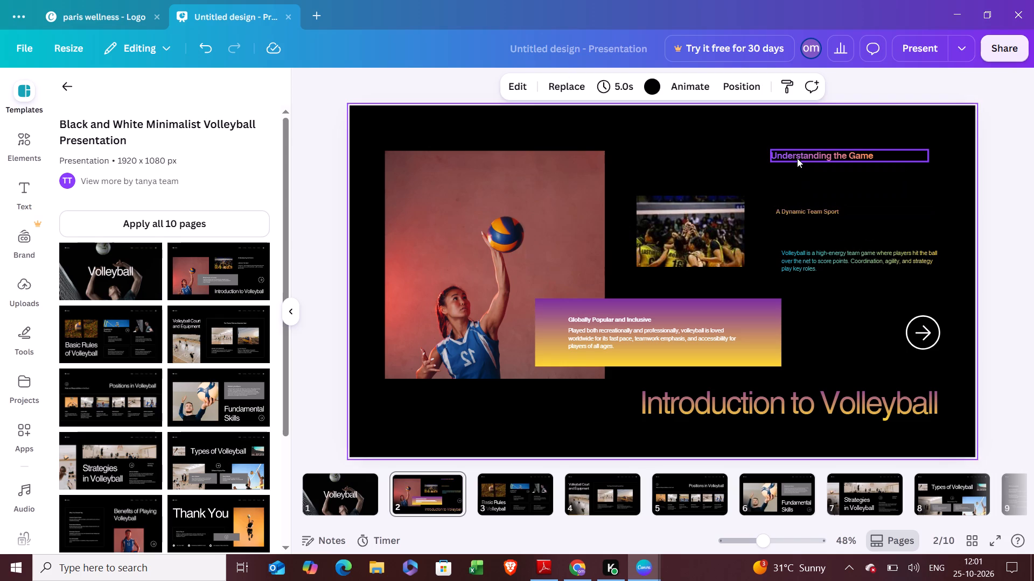
left_click_drag(795, 157, 802, 193)
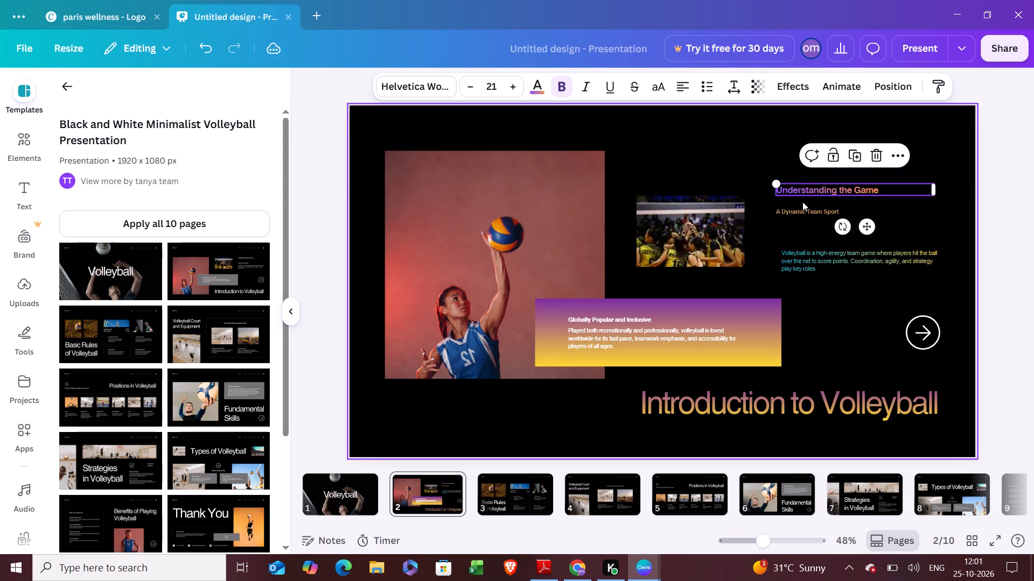
left_click_drag(802, 209, 809, 233)
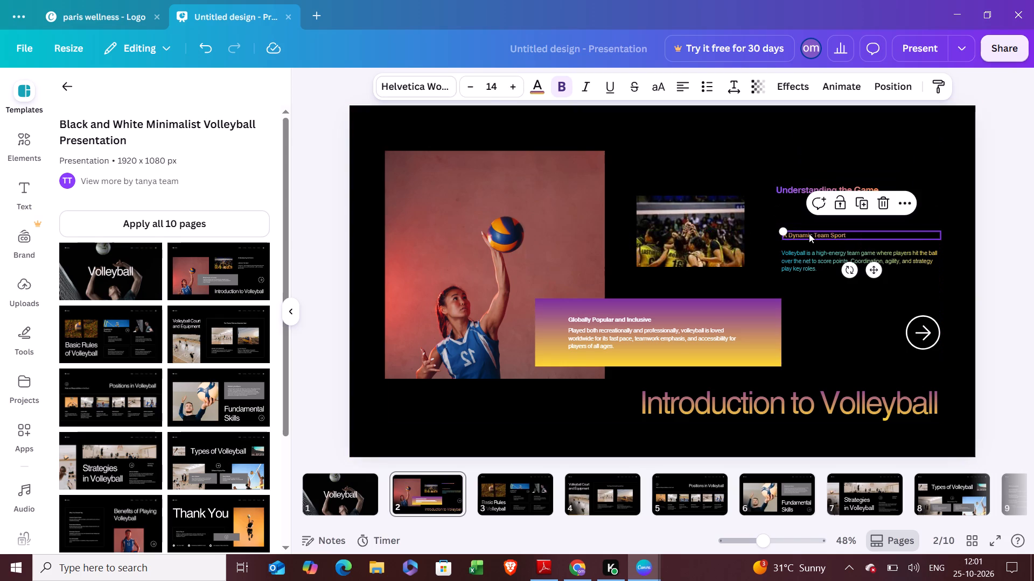
left_click_drag(800, 188, 802, 210)
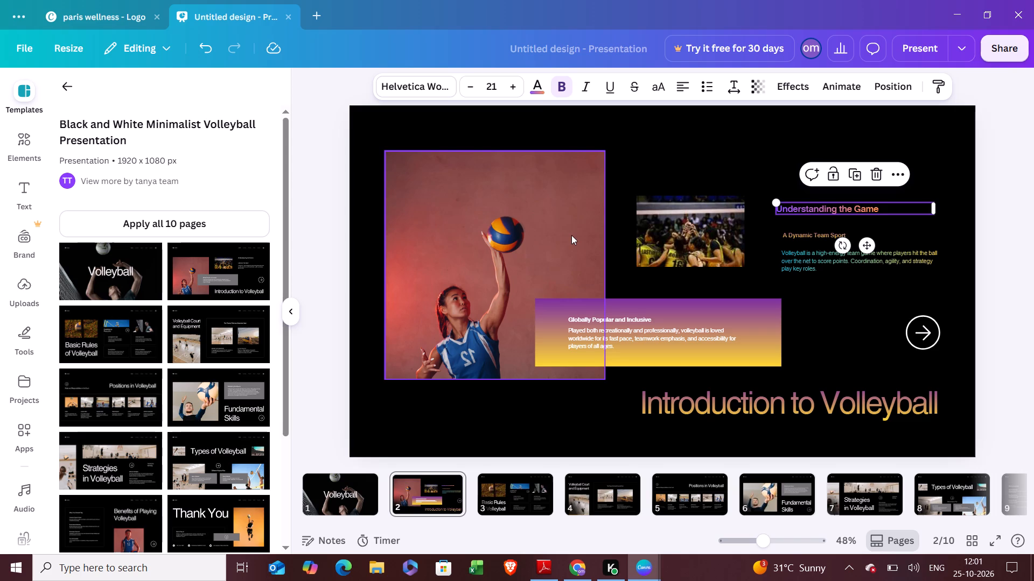
left_click_drag(571, 236, 578, 280)
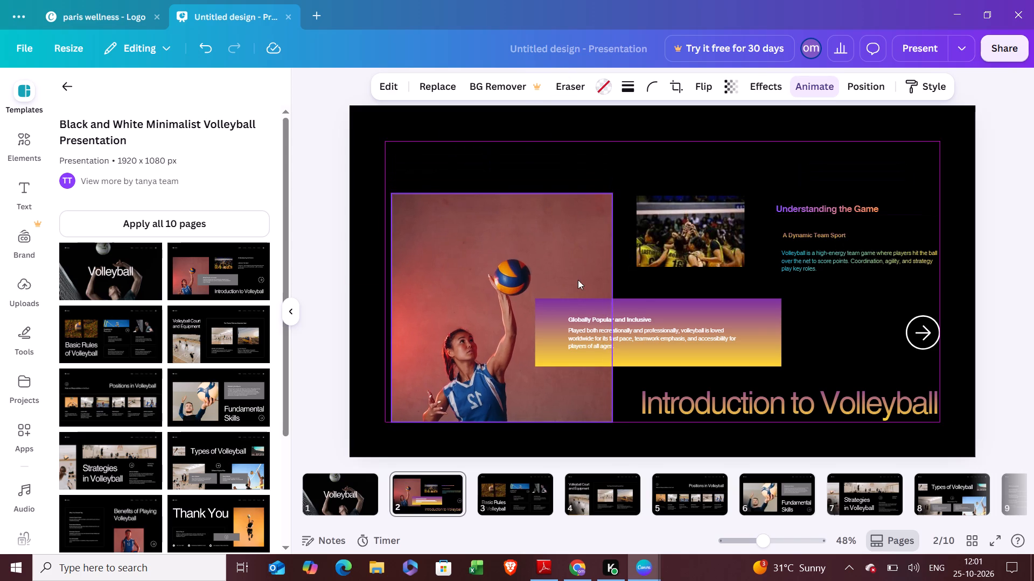
Move the "Introduction to Volleyball" title to the top centre of the slide, above the photos.
left_click_drag(714, 396, 693, 316)
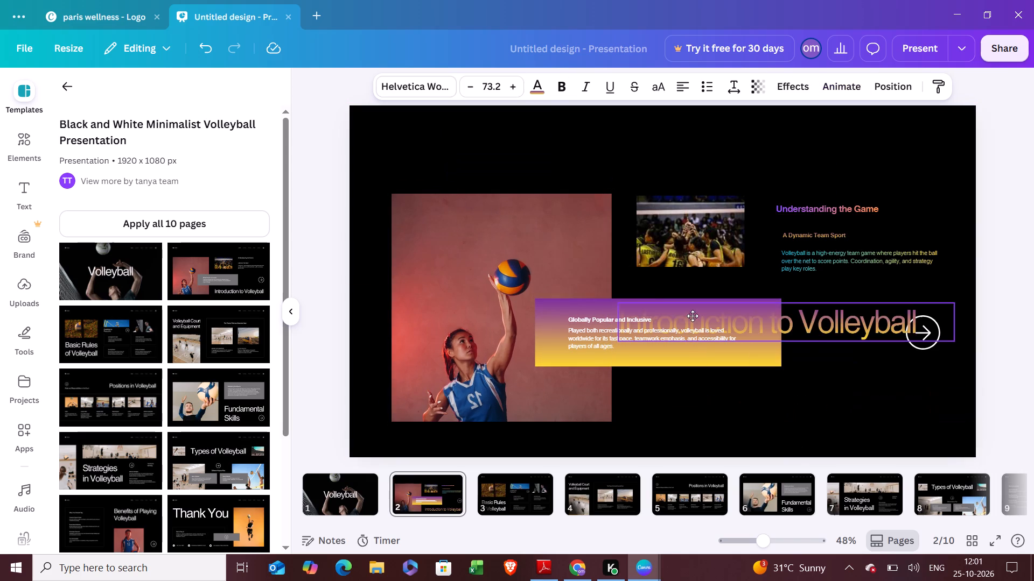
left_click_drag(693, 316, 570, 141)
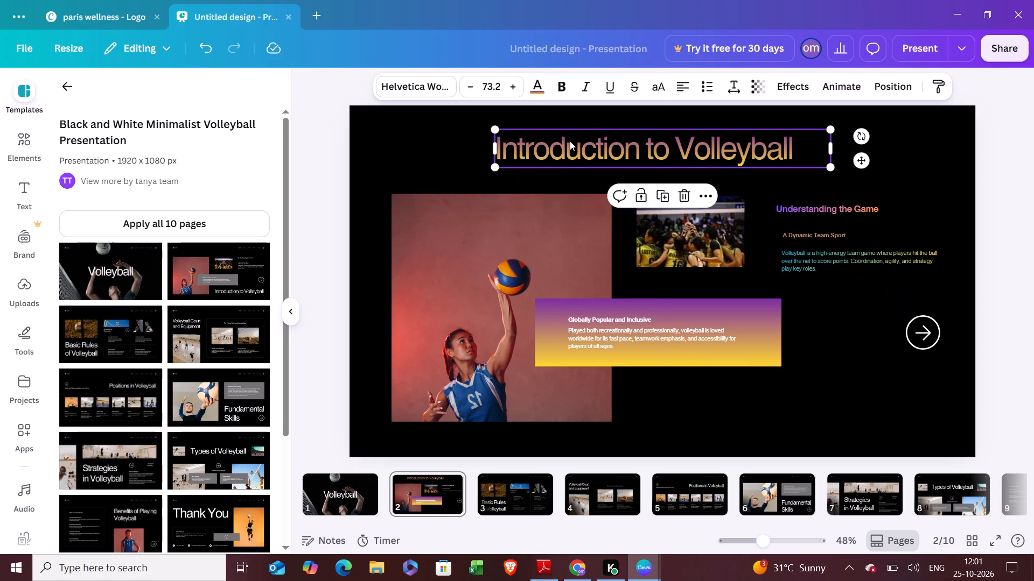
On page 3, move the "Basic Rules of Volleyball" title to the top centre and widen its text box.
left_click(507, 488)
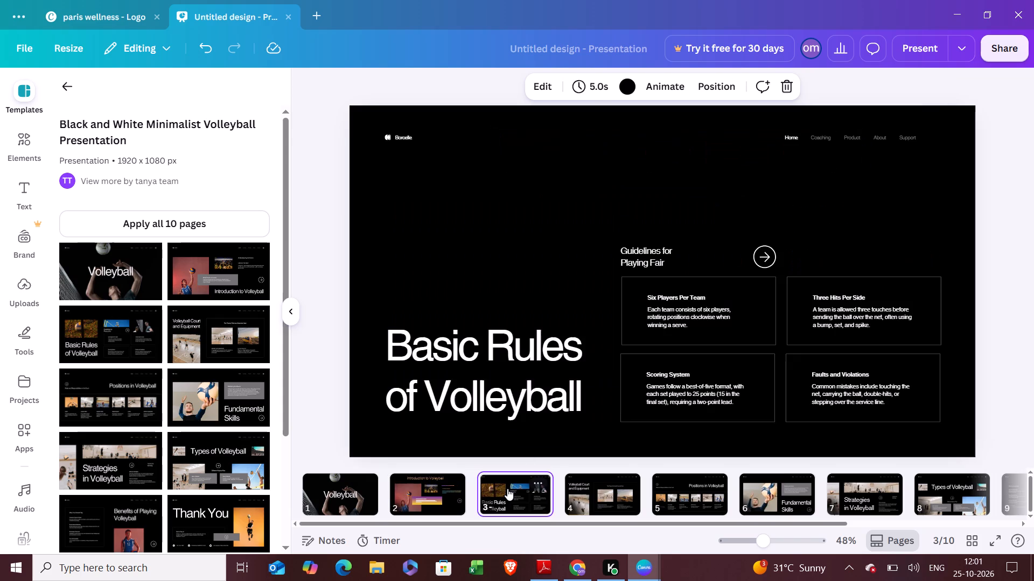
left_click(435, 482)
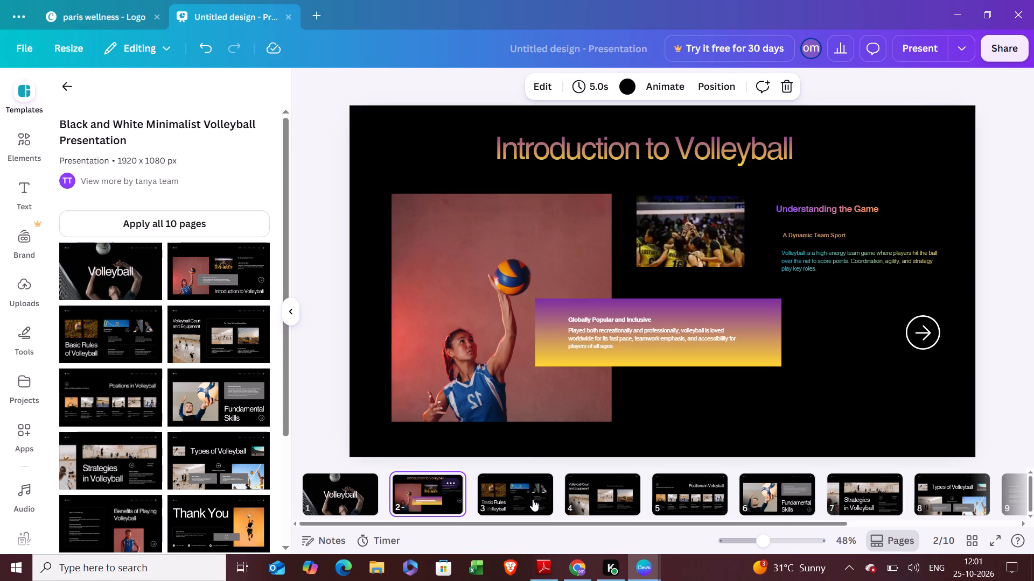
left_click(533, 499)
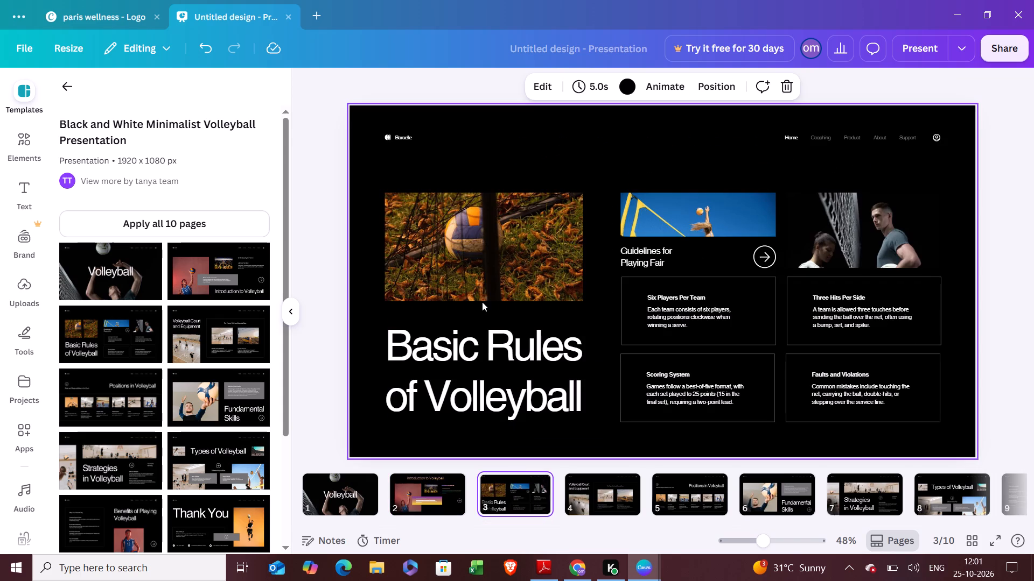
left_click_drag(479, 335, 521, 220)
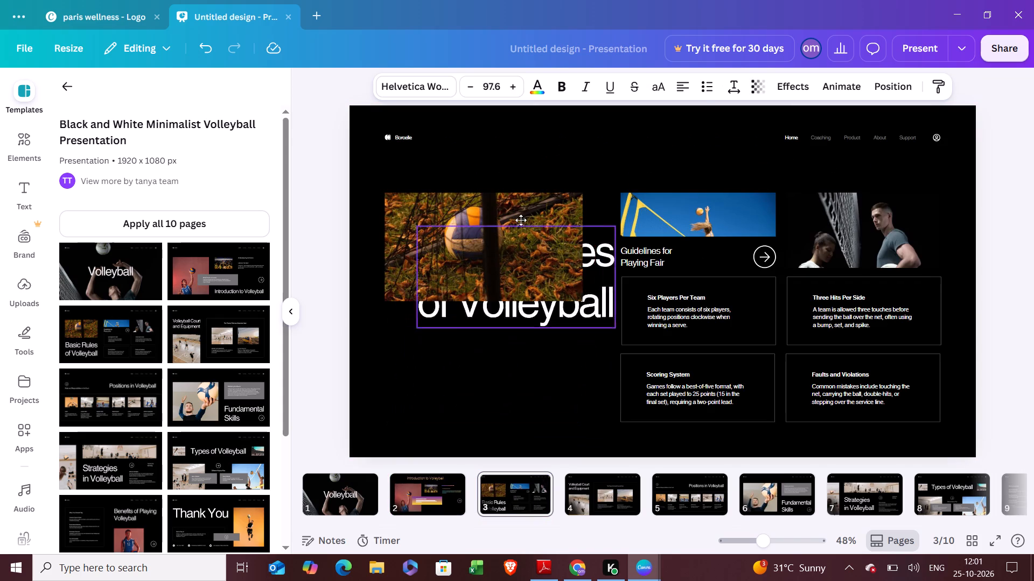
left_click_drag(521, 220, 573, 125)
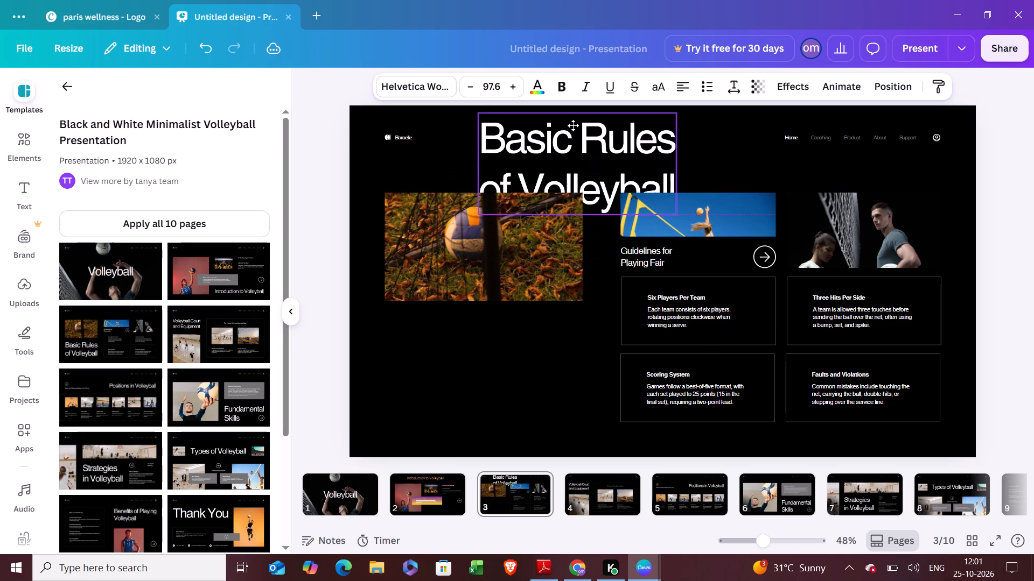
left_click_drag(678, 158, 717, 154)
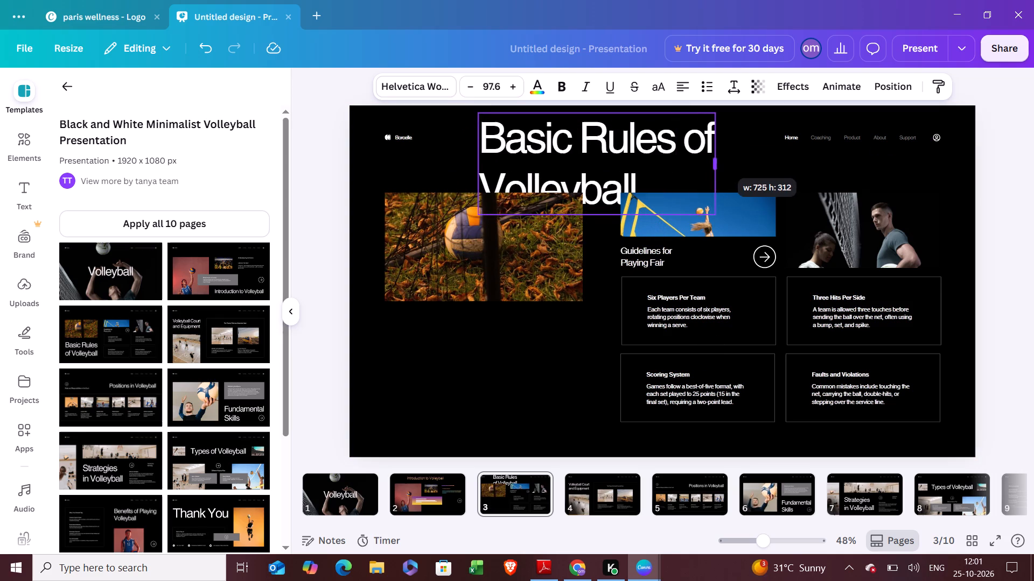
left_click_drag(717, 154, 772, 148)
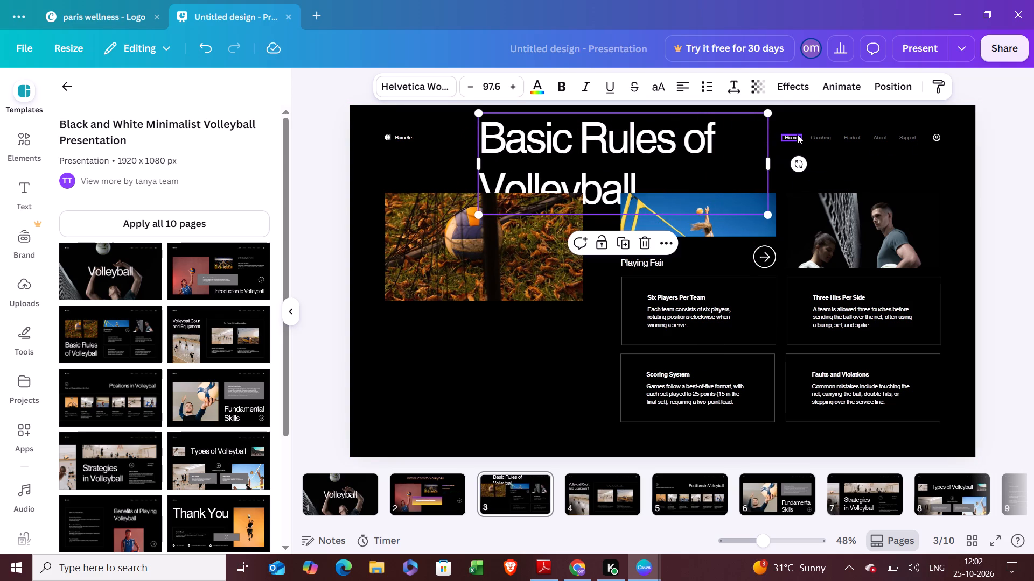
Delete the Home, Coaching, Product, About and Support labels and the profile icon from the page 3 header.
left_click(797, 134)
key("BackSpace")
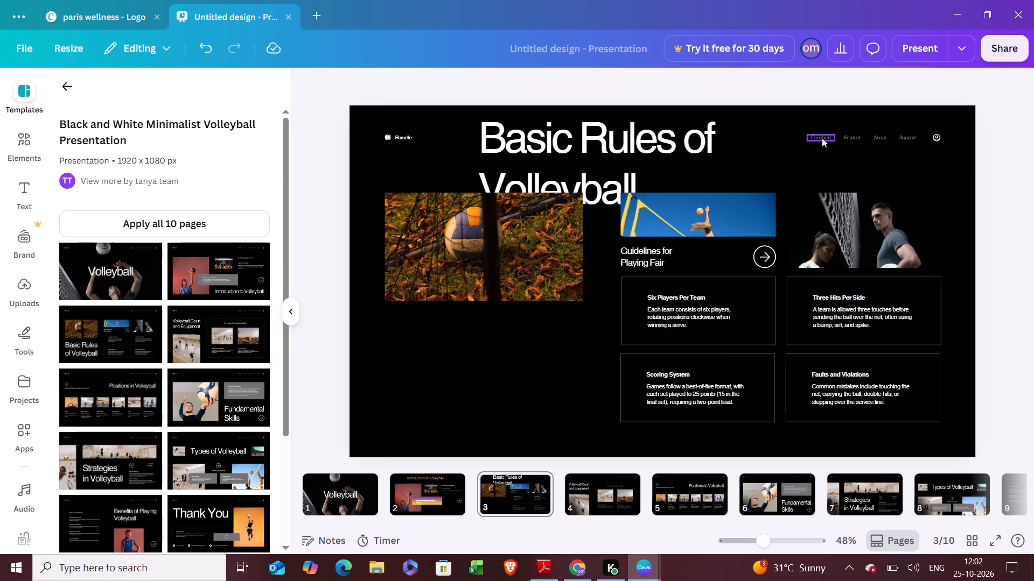
left_click(822, 138)
key("BackSpace")
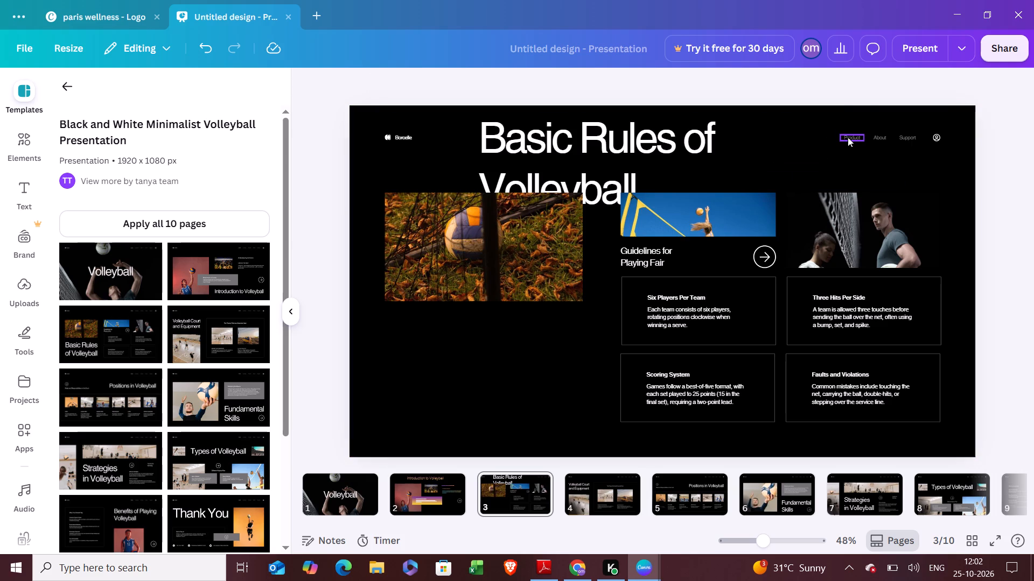
left_click(848, 137)
key("BackSpace")
left_click(878, 139)
key("BackSpace")
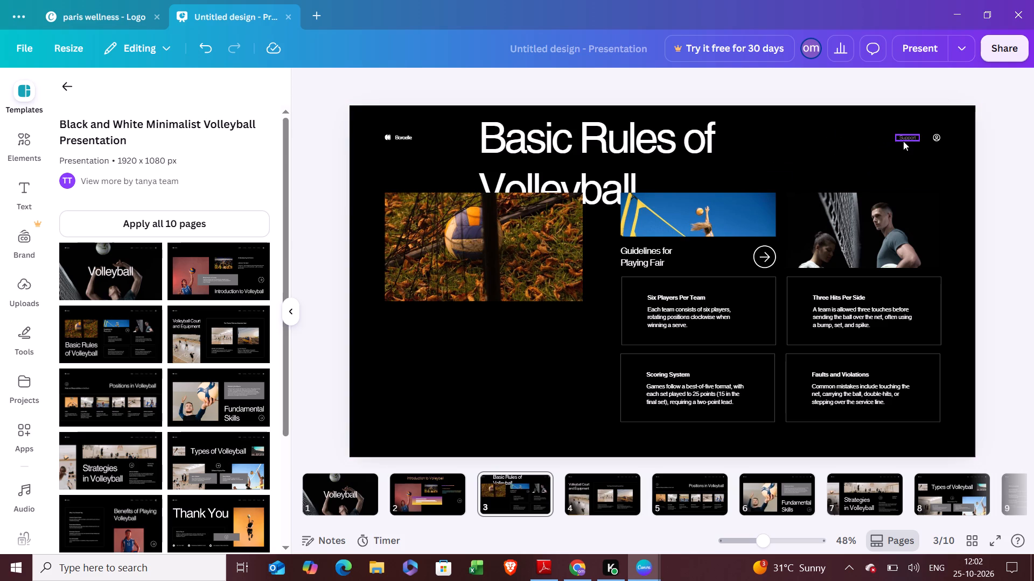
left_click(903, 141)
key("BackSpace")
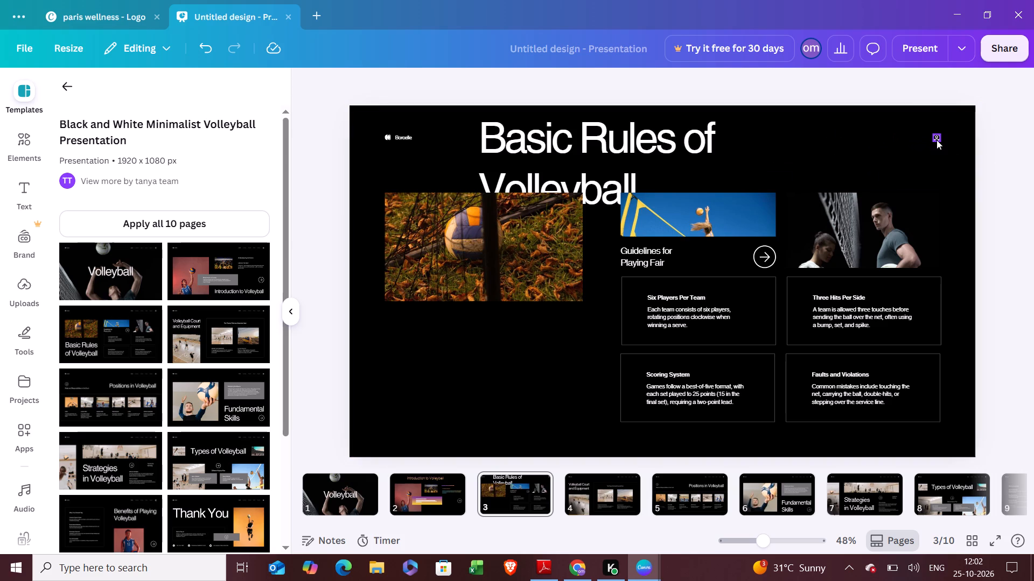
left_click(937, 140)
key("BackSpace")
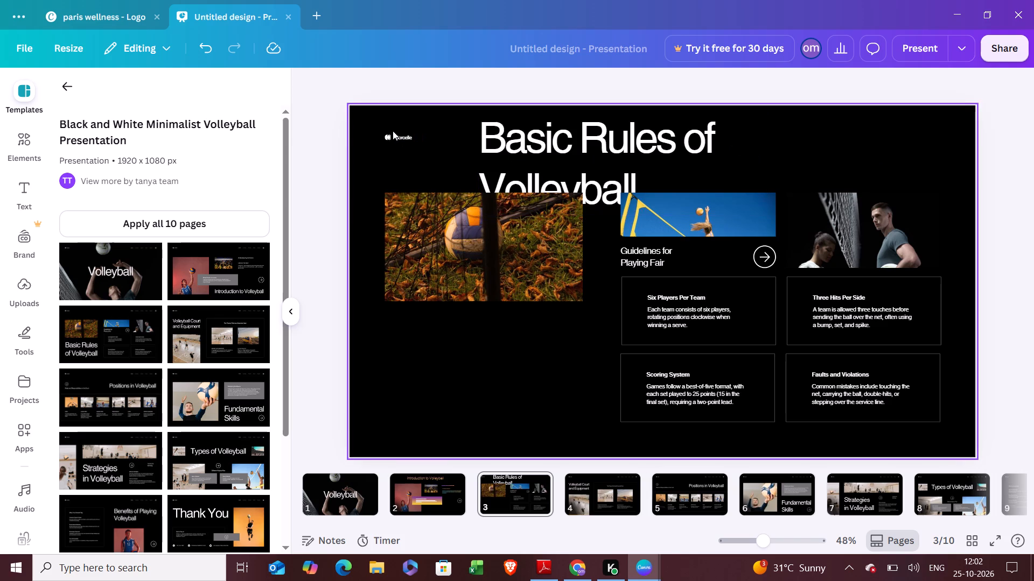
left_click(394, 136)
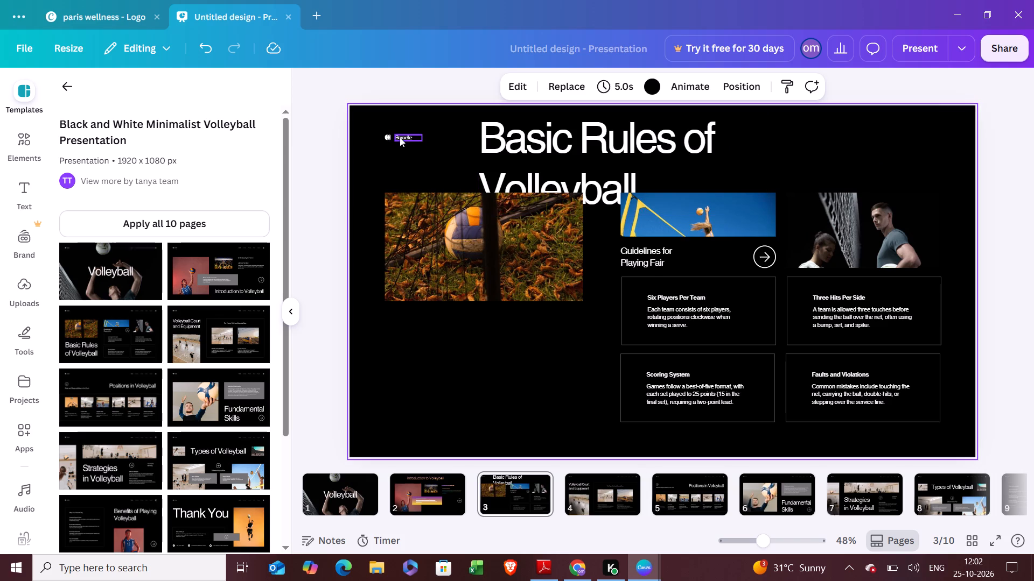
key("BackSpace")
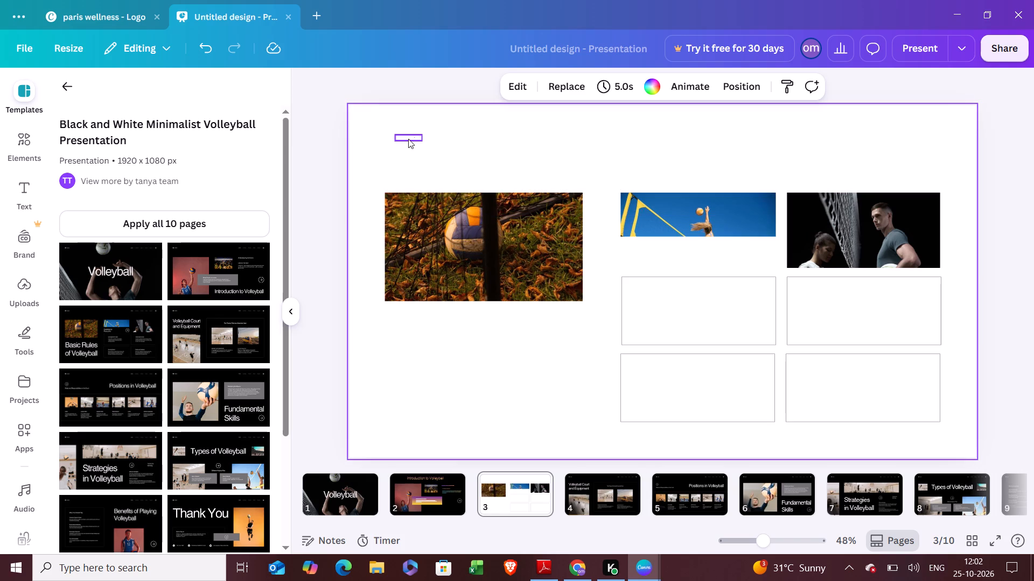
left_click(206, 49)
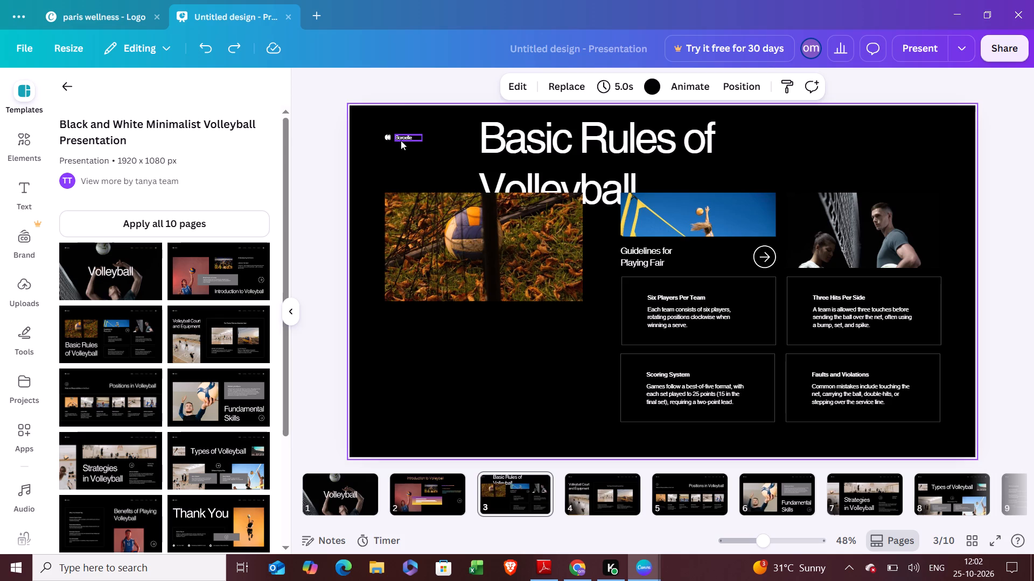
Delete the Borcelle brand name and its logo from the page 3 header.
left_click(401, 140)
key("BackSpace")
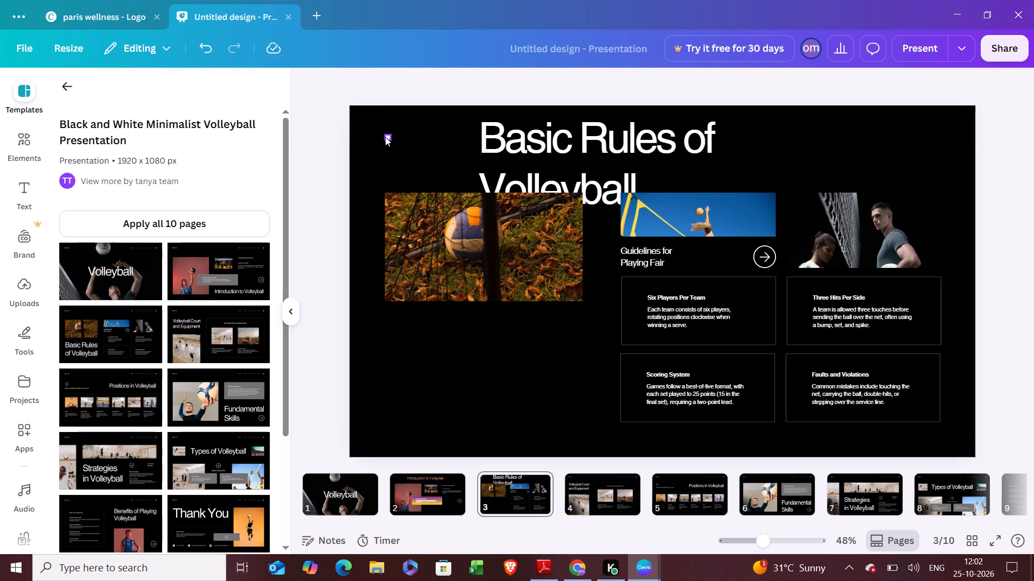
left_click(385, 137)
key("BackSpace")
Move the photo of the volleyball on autumn leaves lower on page 3, clear of the title.
left_click_drag(457, 253, 449, 292)
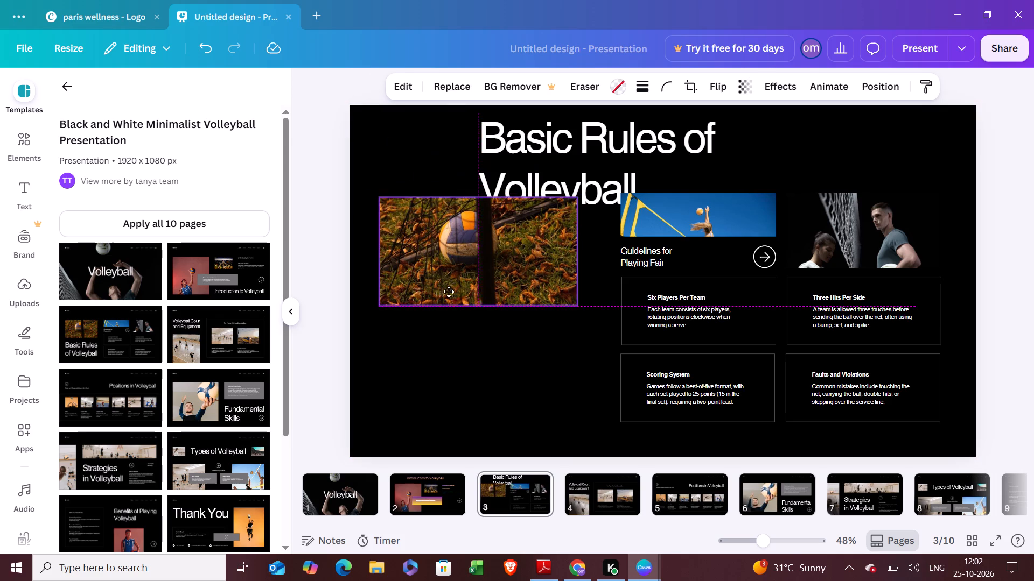
left_click_drag(449, 292, 438, 339)
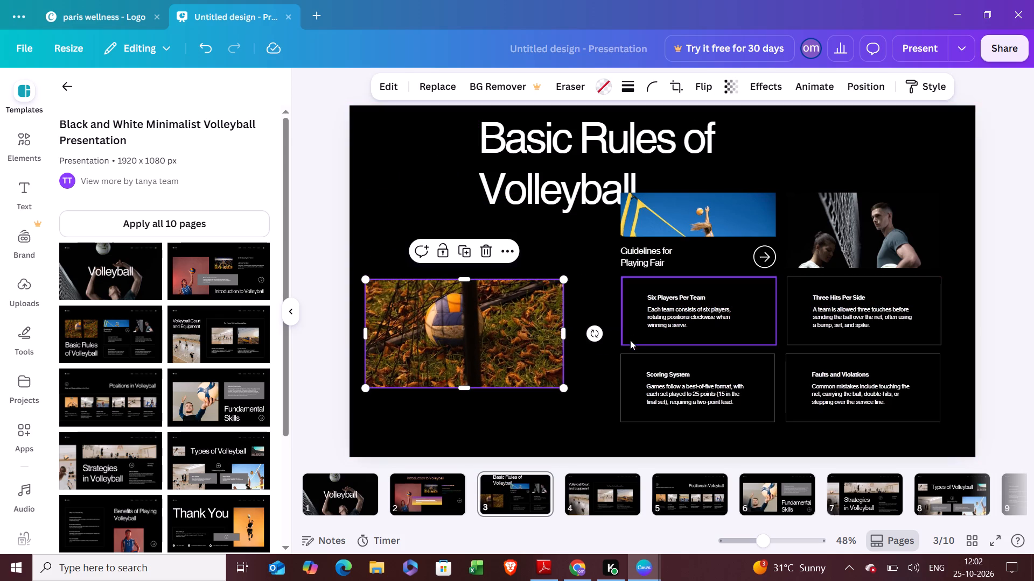
Shift the four outline boxes around the rule texts slightly lower on the slide.
left_click_drag(668, 364, 668, 380)
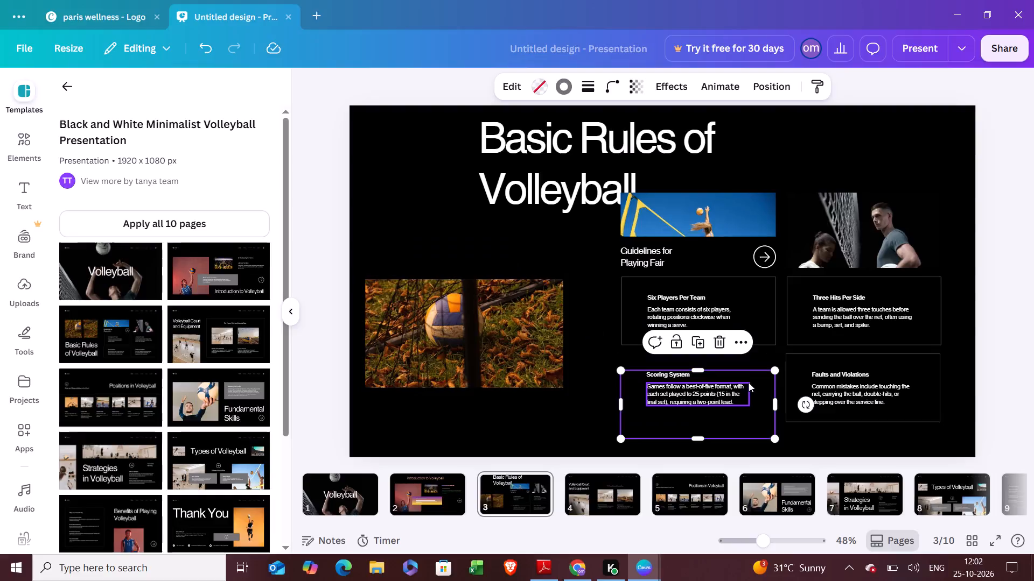
left_click_drag(795, 374, 795, 389)
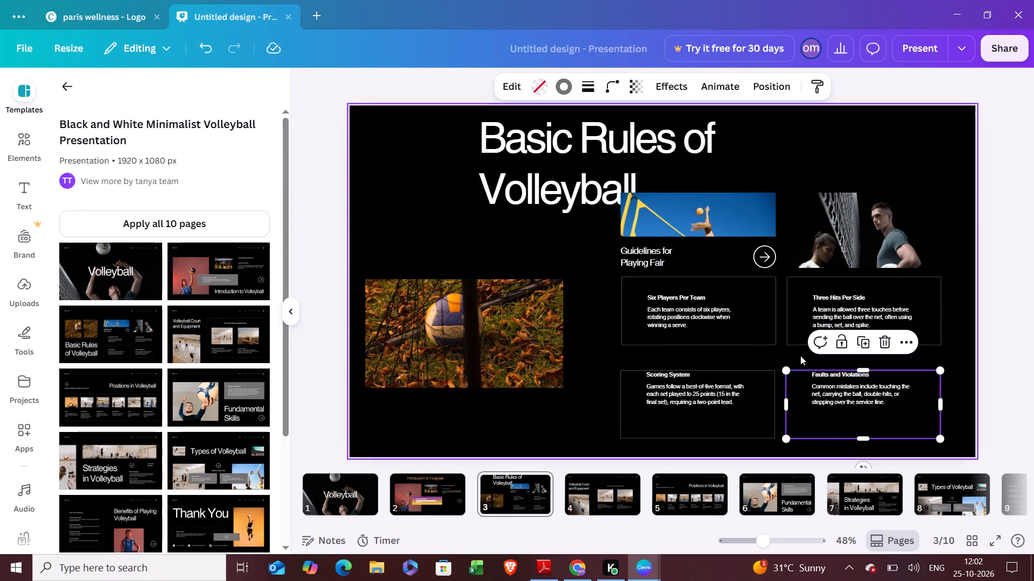
left_click_drag(801, 332, 801, 341)
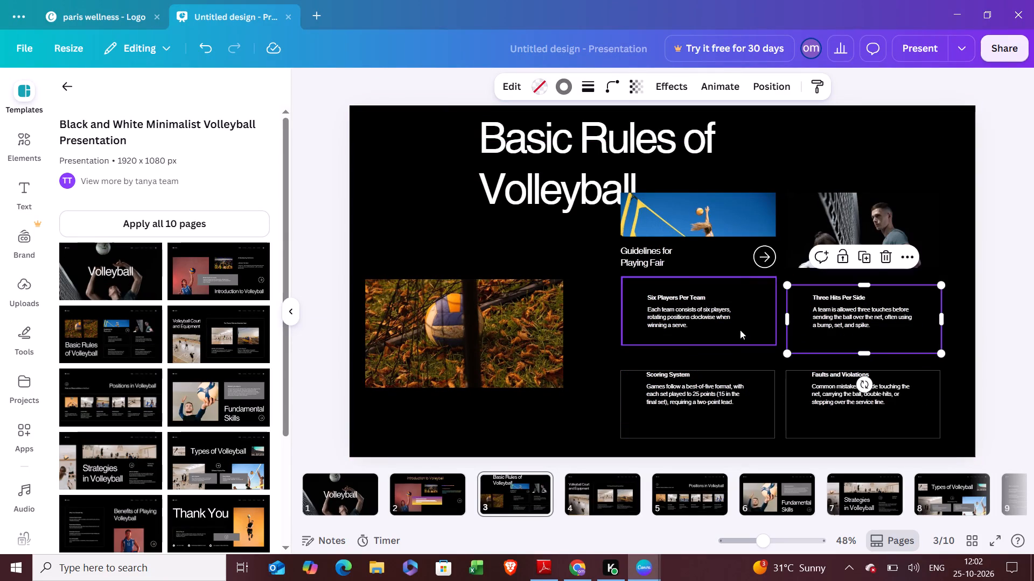
left_click_drag(740, 330, 740, 339)
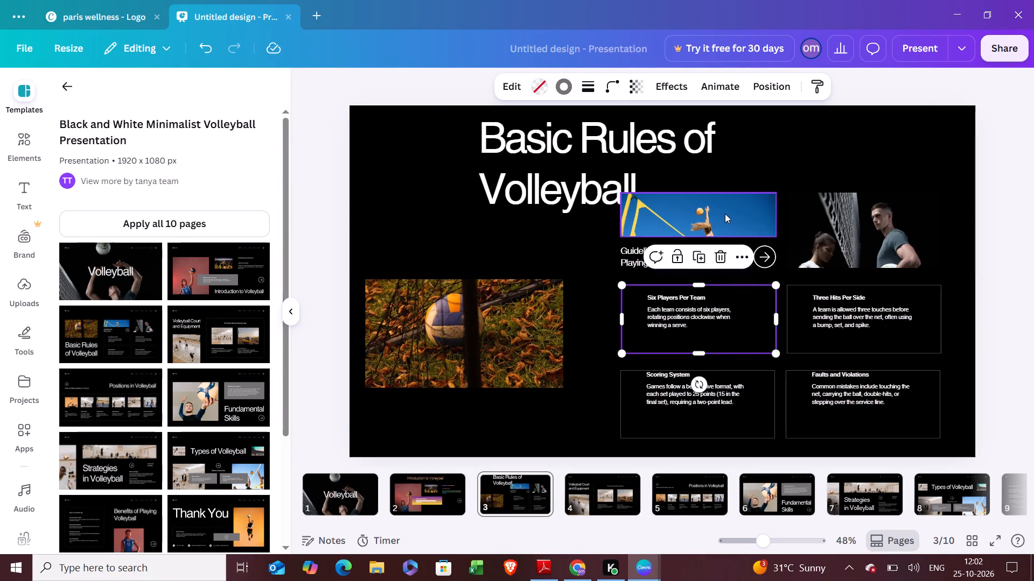
Lower the blue-sky volleyball photo and the "Guidelines for Playing Fair" subheading, widening the subheading's text box to fit one line.
left_click_drag(725, 216, 726, 224)
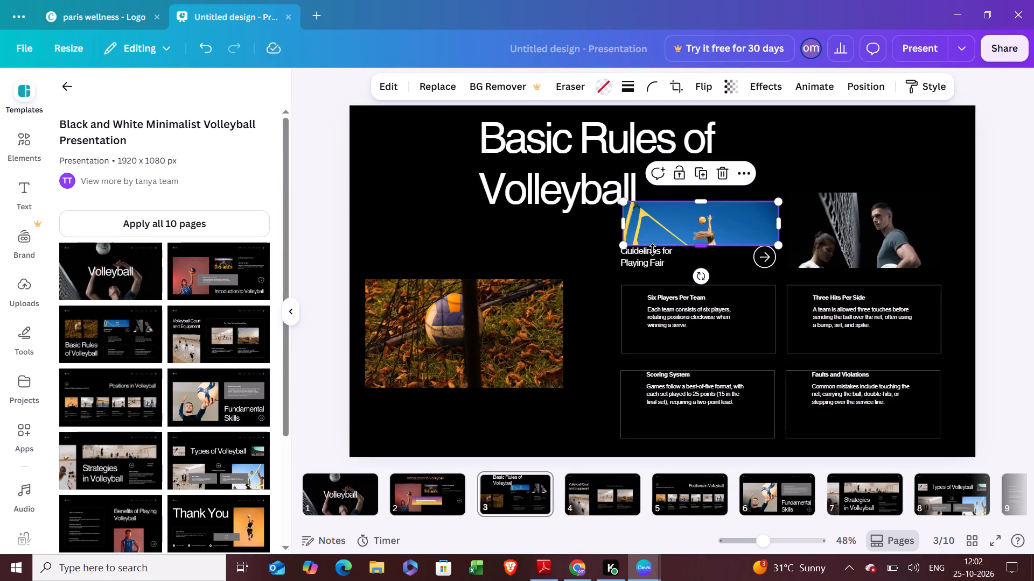
left_click_drag(648, 259, 649, 266)
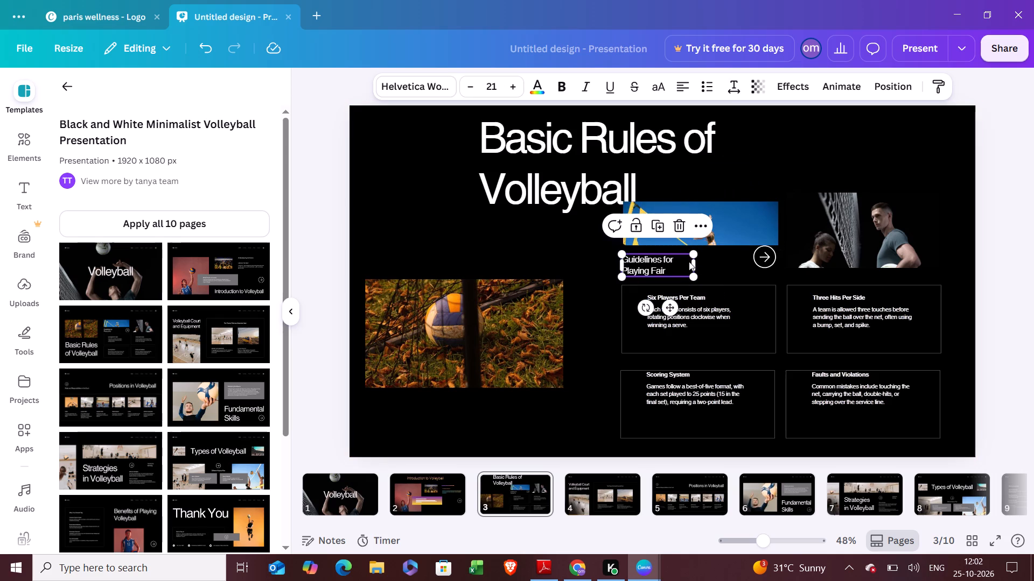
left_click_drag(695, 264, 743, 271)
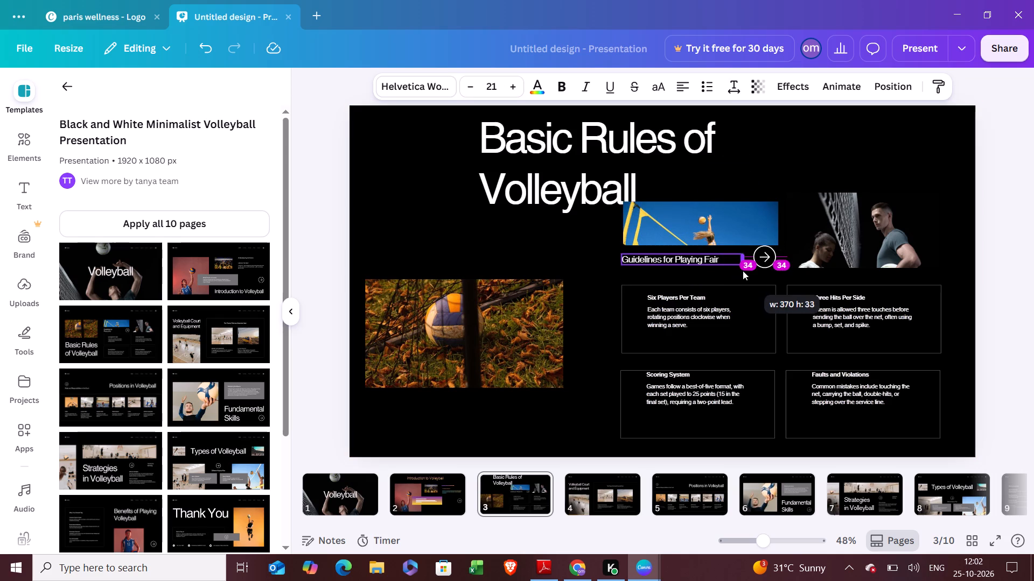
left_click_drag(743, 271, 740, 271)
left_click_drag(709, 259, 709, 261)
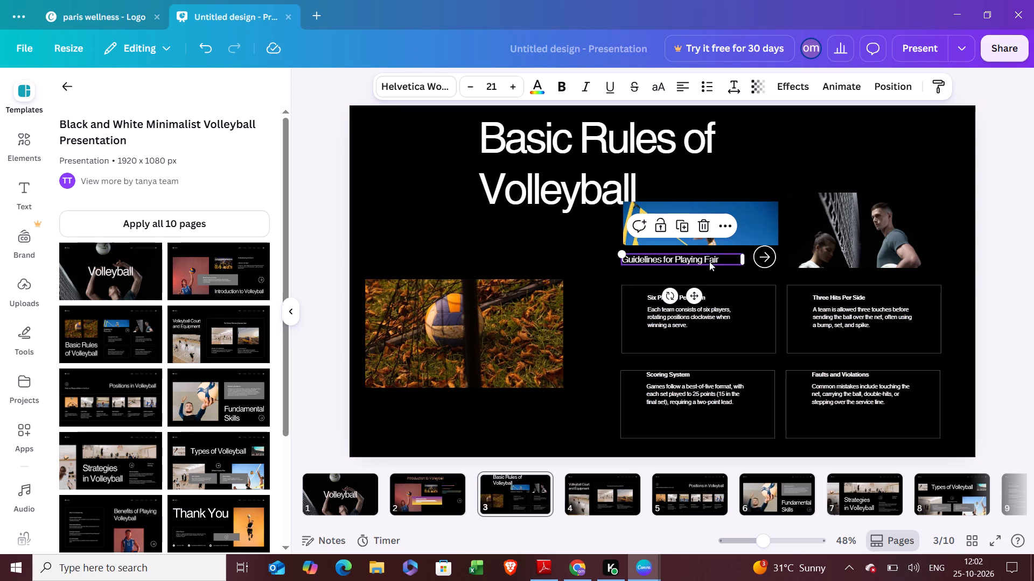
left_click_drag(709, 261, 711, 270)
left_click_drag(697, 206, 697, 211)
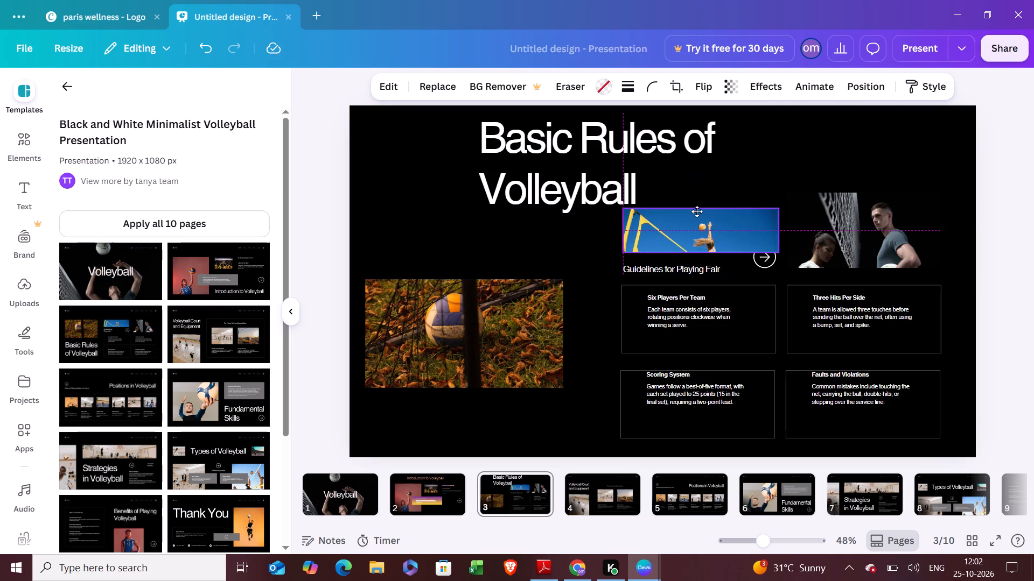
left_click_drag(697, 211, 697, 212)
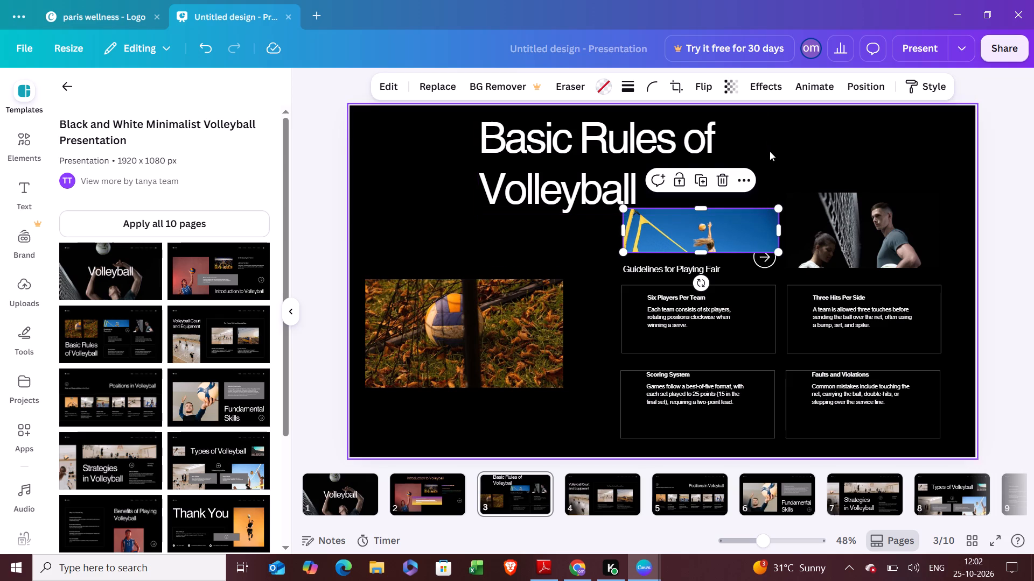
Widen the "Basic Rules of Volleyball" title box to fit one line and centre it near the top of the slide.
left_click(728, 142)
left_click_drag(772, 166, 779, 172)
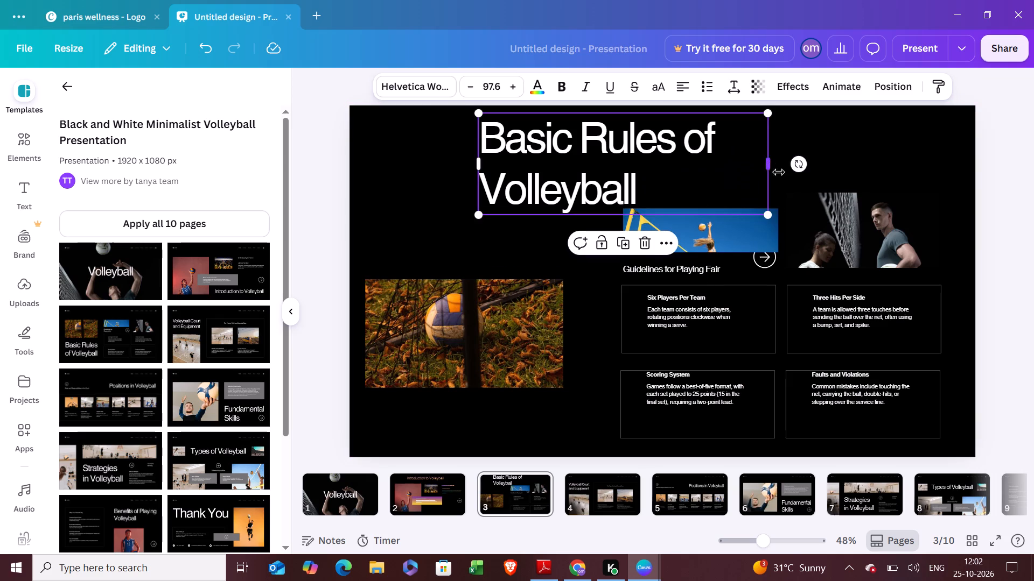
left_click_drag(779, 172, 913, 121)
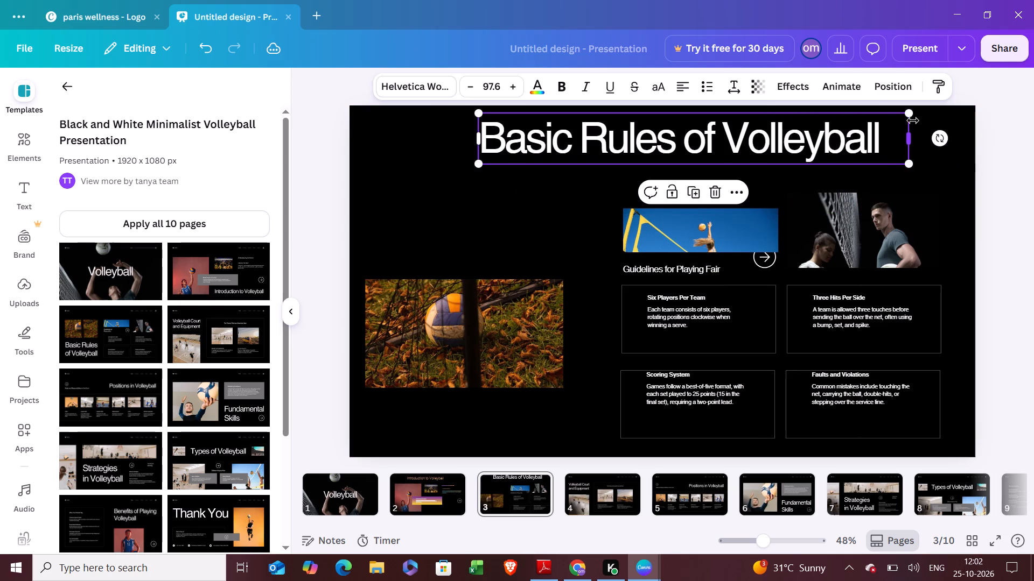
left_click_drag(719, 141, 686, 153)
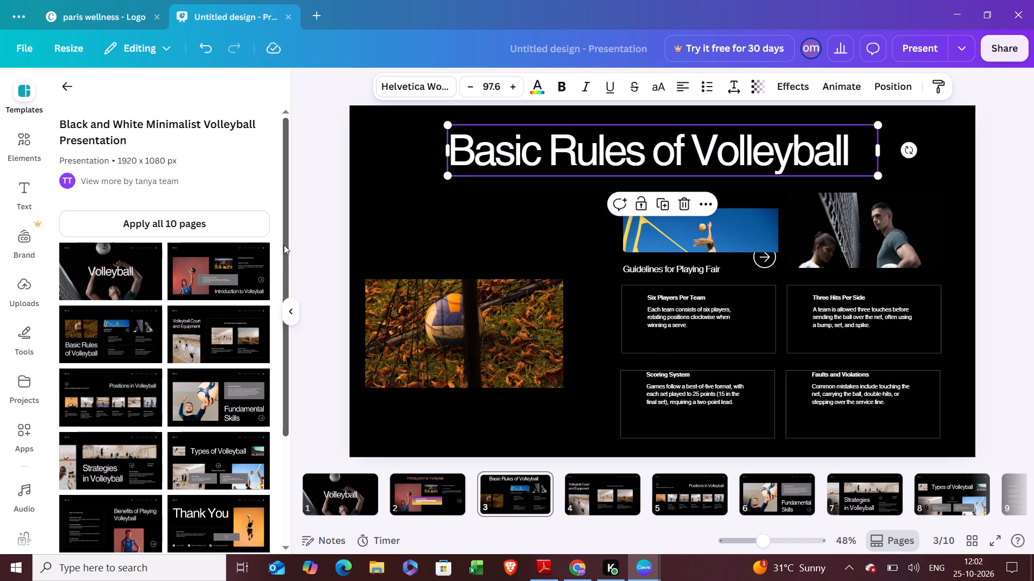
Apply the purple-to-yellow default gradient to the "Basic Rules of Volleyball" title, leaving it non-bold.
left_click(561, 87)
left_click(553, 86)
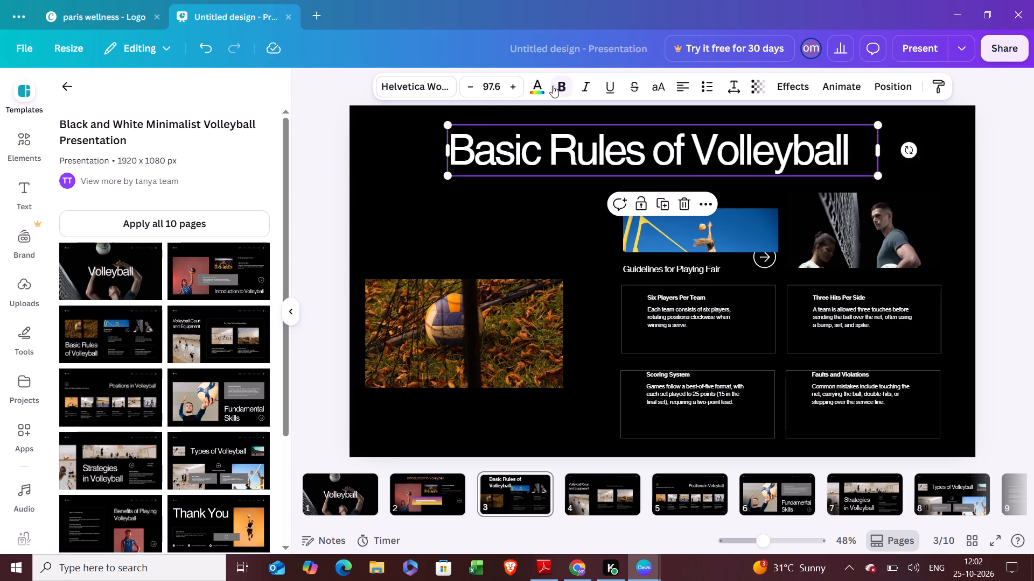
left_click(534, 83)
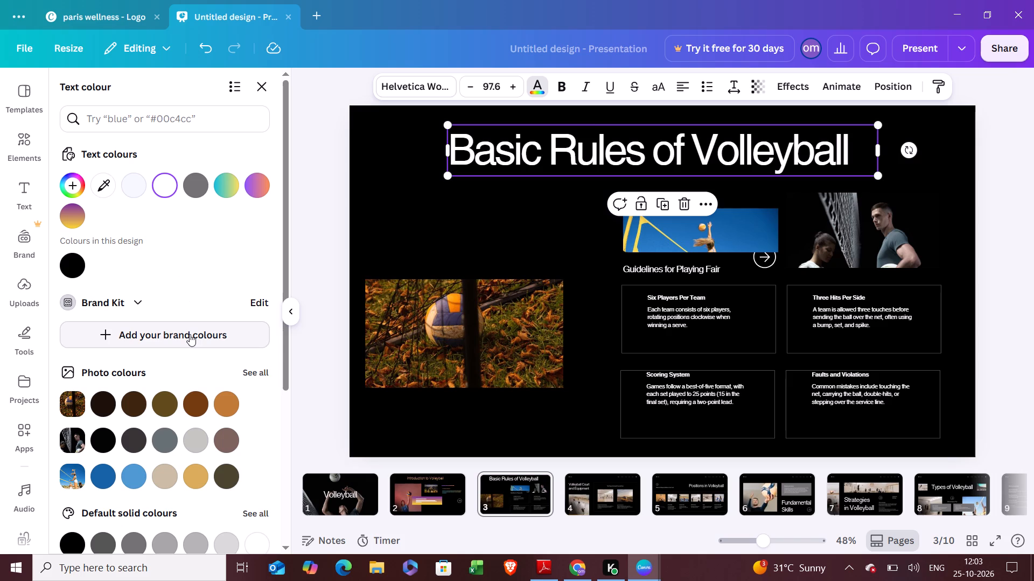
scroll(190, 334, "down", 1)
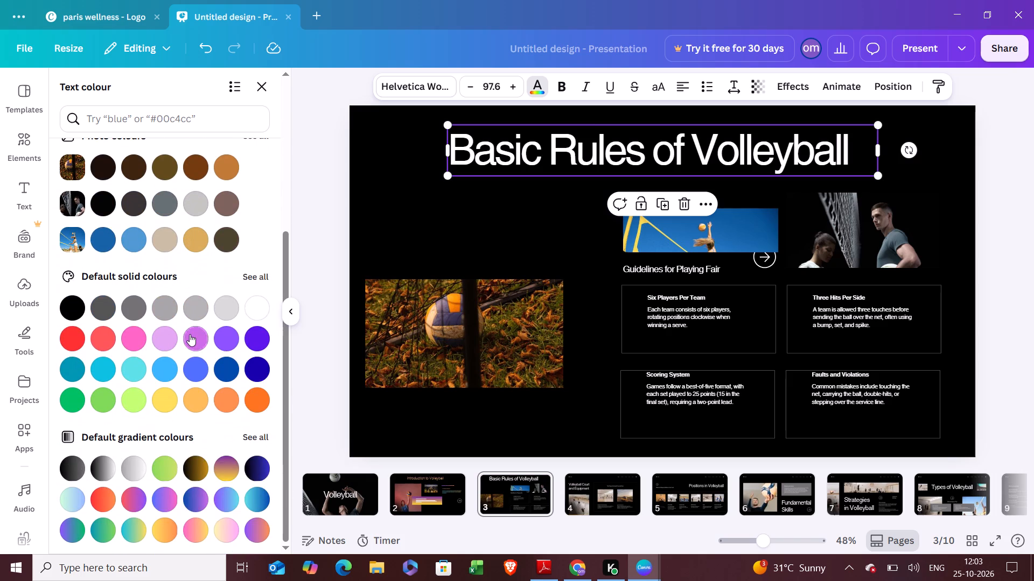
left_click(258, 467)
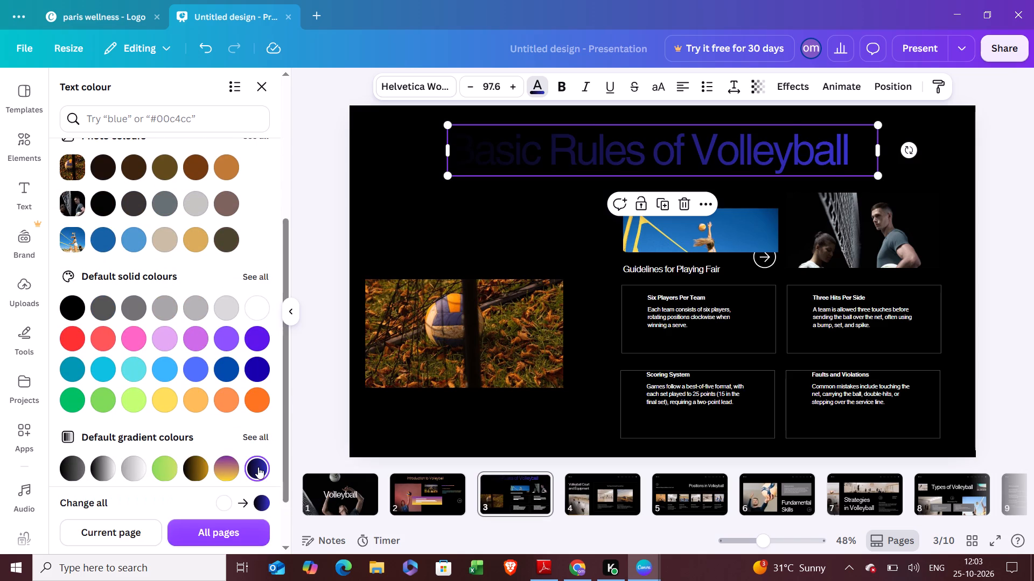
left_click(235, 470)
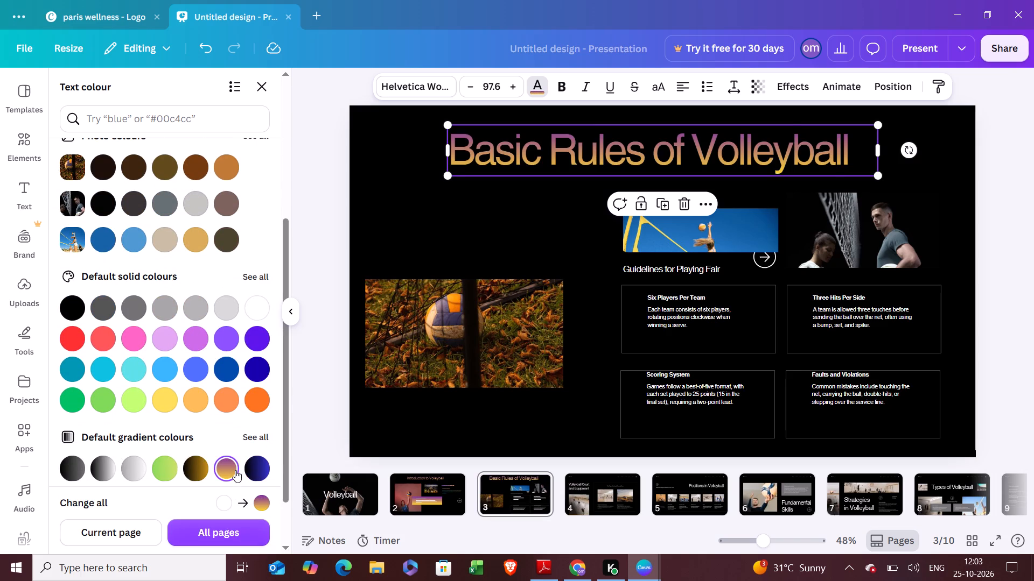
Animate the autumn-leaves volleyball photo with the Photo Zoom animation plus the Pulse and Rotate add-on effects.
left_click(469, 341)
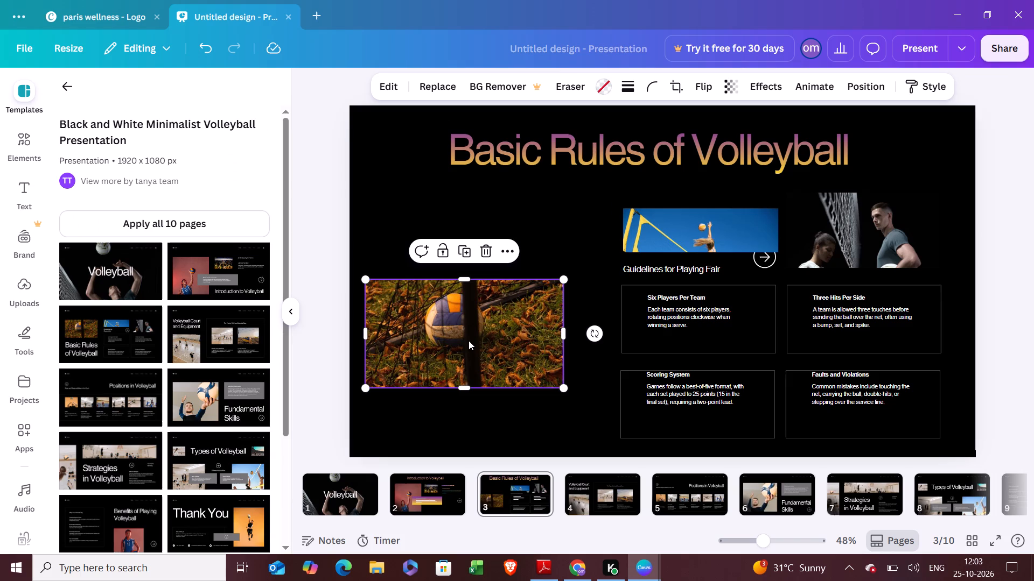
left_click(822, 91)
scroll(124, 371, "down", 1)
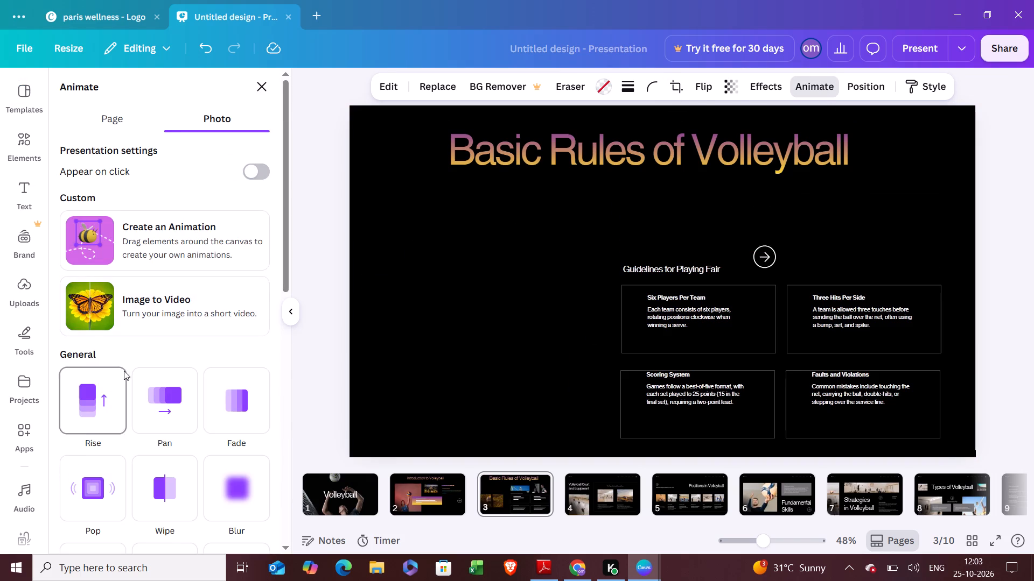
scroll(124, 371, "down", 4)
left_click(229, 401)
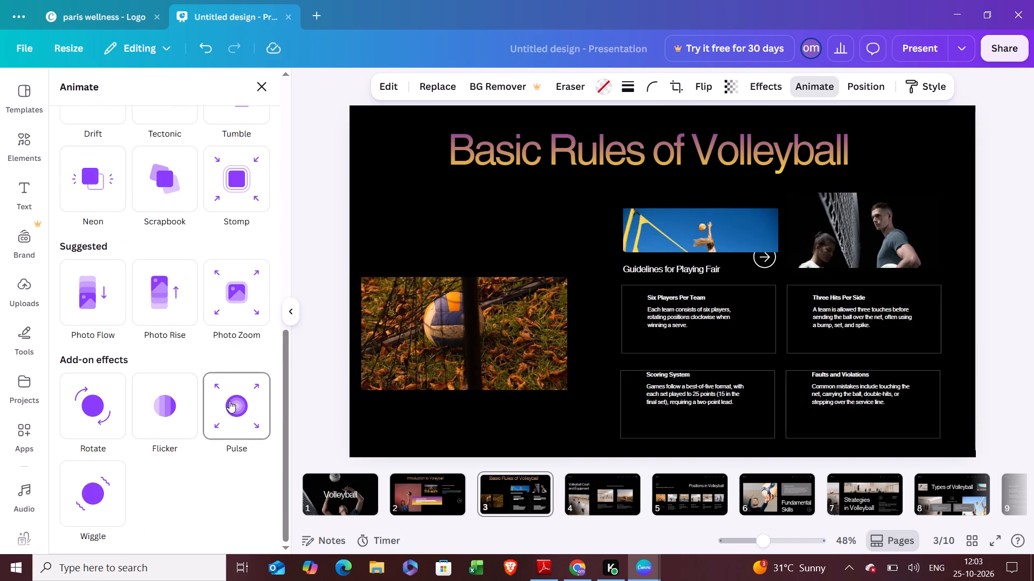
left_click(95, 410)
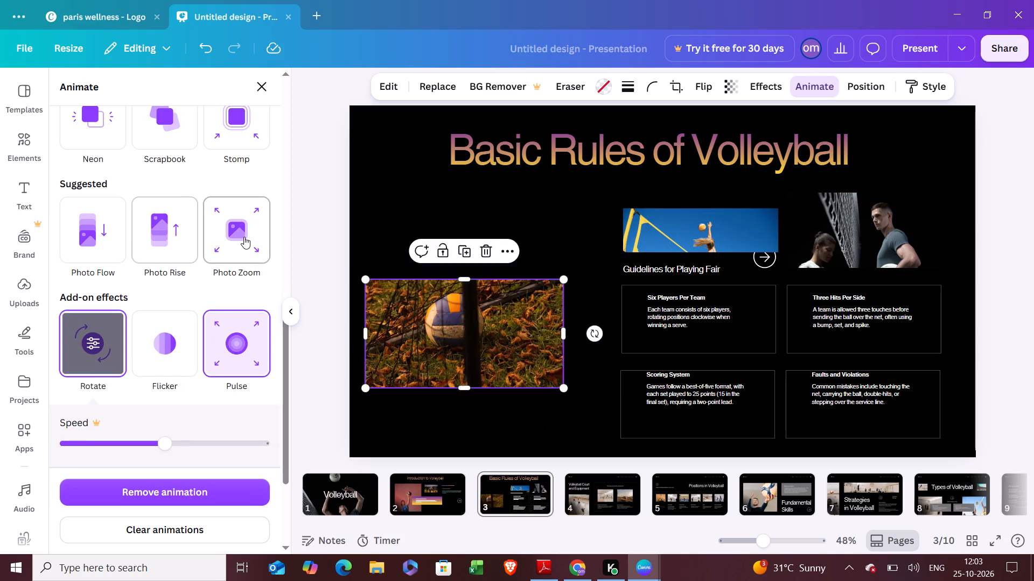
left_click(244, 237)
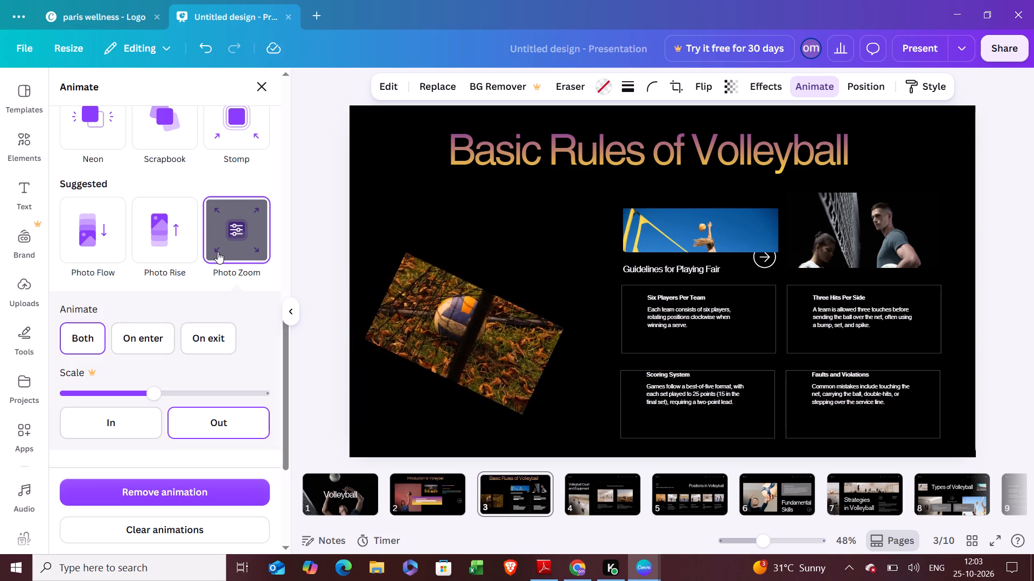
scroll(236, 316, "down", 1)
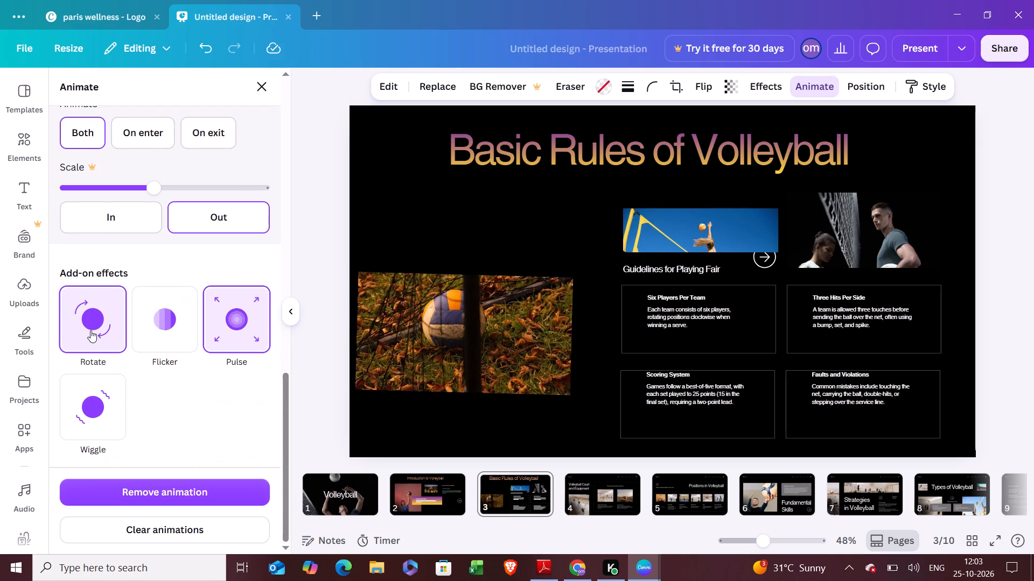
left_click(90, 330)
scroll(218, 252, "up", 1)
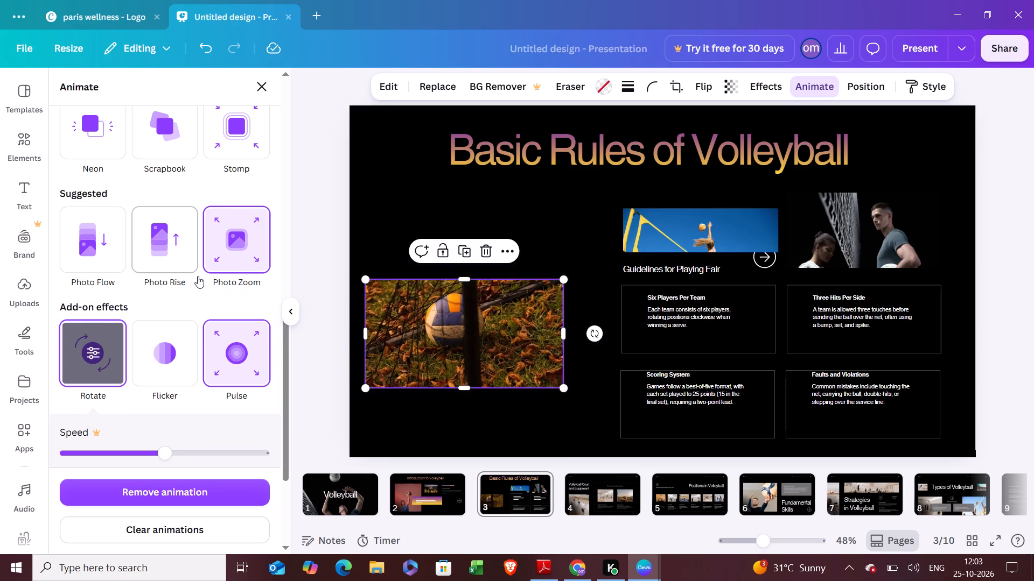
scroll(198, 276, "up", 4)
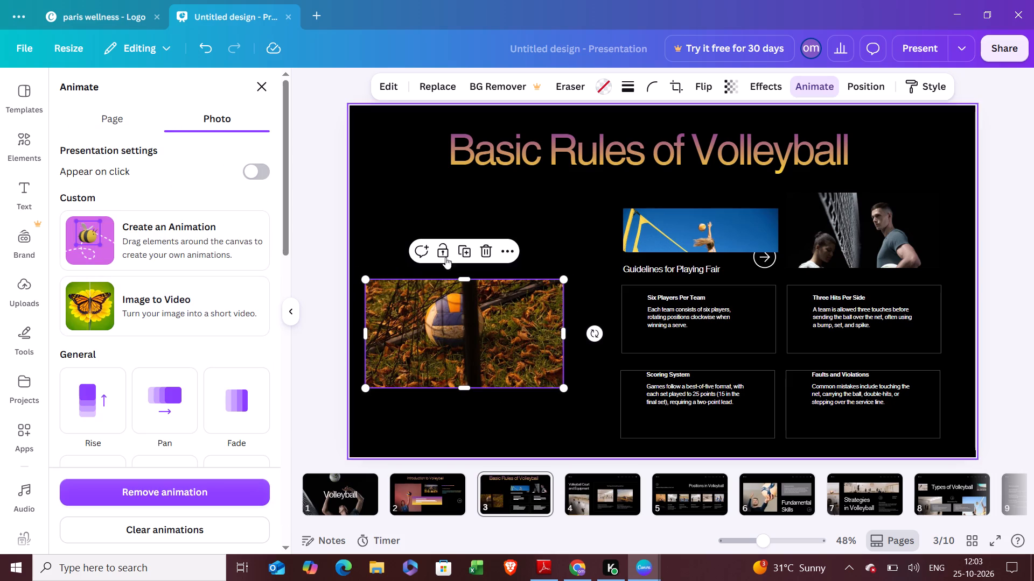
Delete the circled arrow icon beside the "Guidelines for Playing Fair" subheading.
left_click(762, 264)
key("BackSpace")
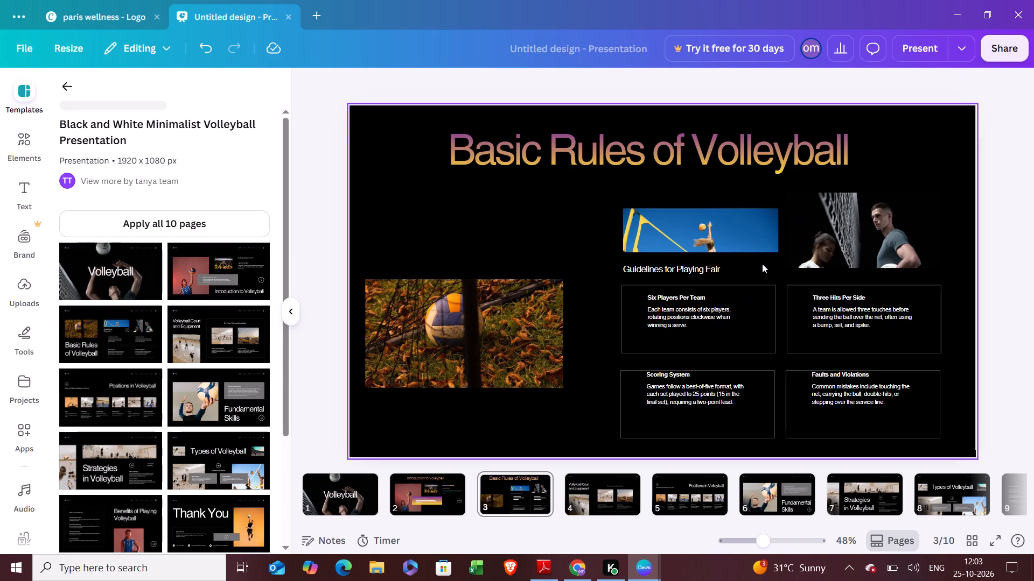
Apply the turquoise-to-yellow linear gradient (#0cc0df, #ffde59) to the "Guidelines for Playing Fair" subheading.
left_click(696, 268)
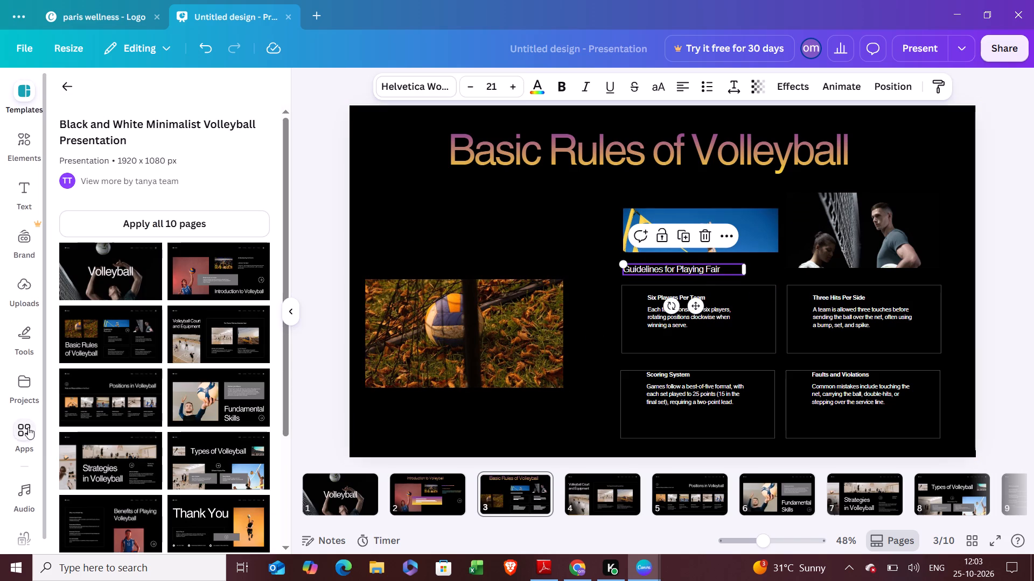
left_click(535, 87)
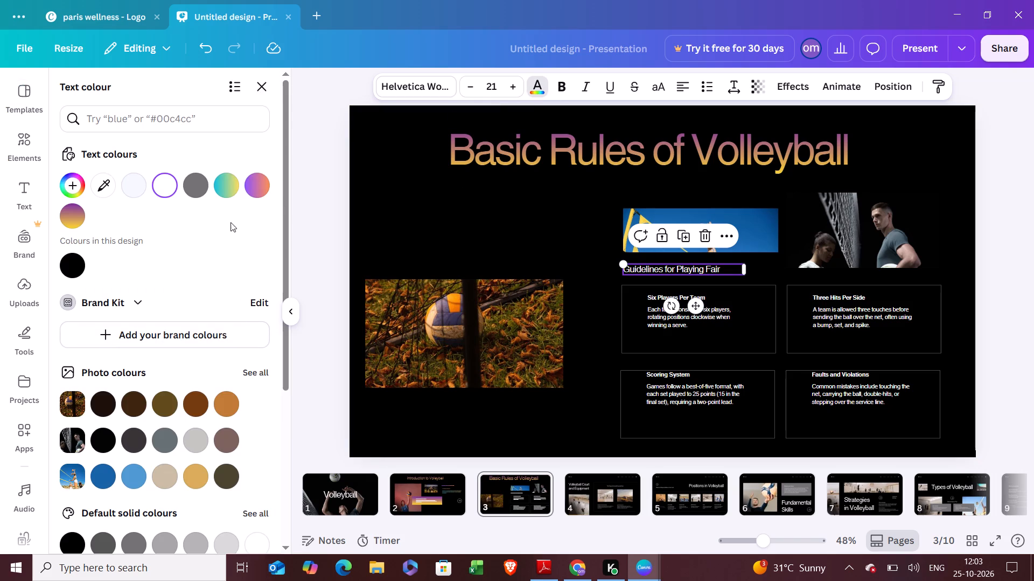
left_click(255, 194)
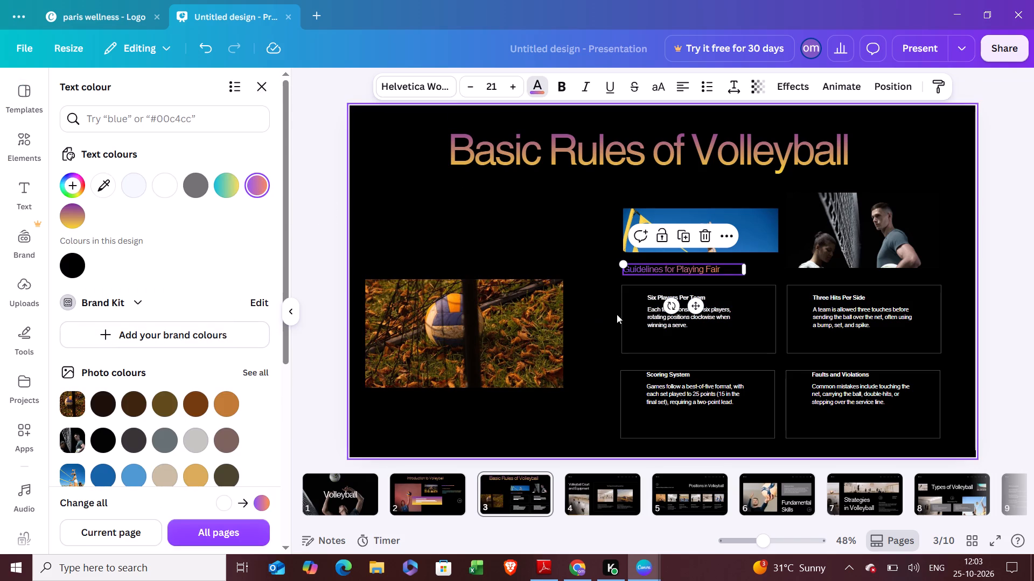
left_click(230, 179)
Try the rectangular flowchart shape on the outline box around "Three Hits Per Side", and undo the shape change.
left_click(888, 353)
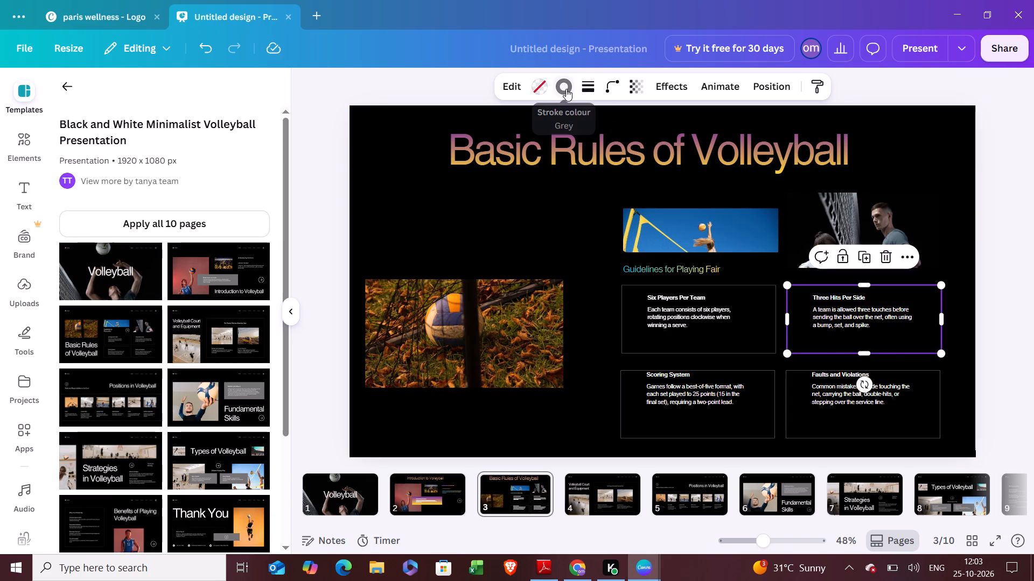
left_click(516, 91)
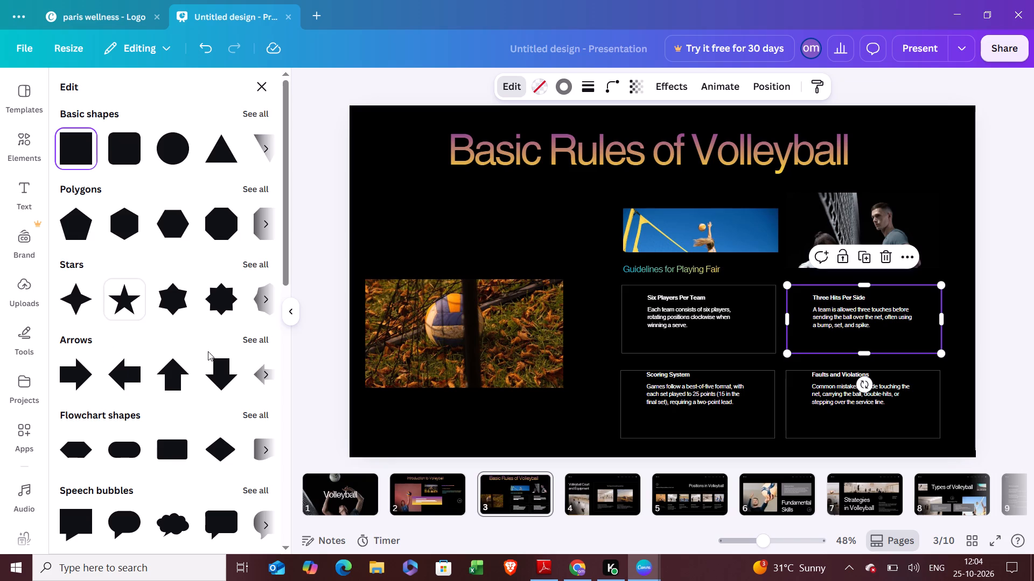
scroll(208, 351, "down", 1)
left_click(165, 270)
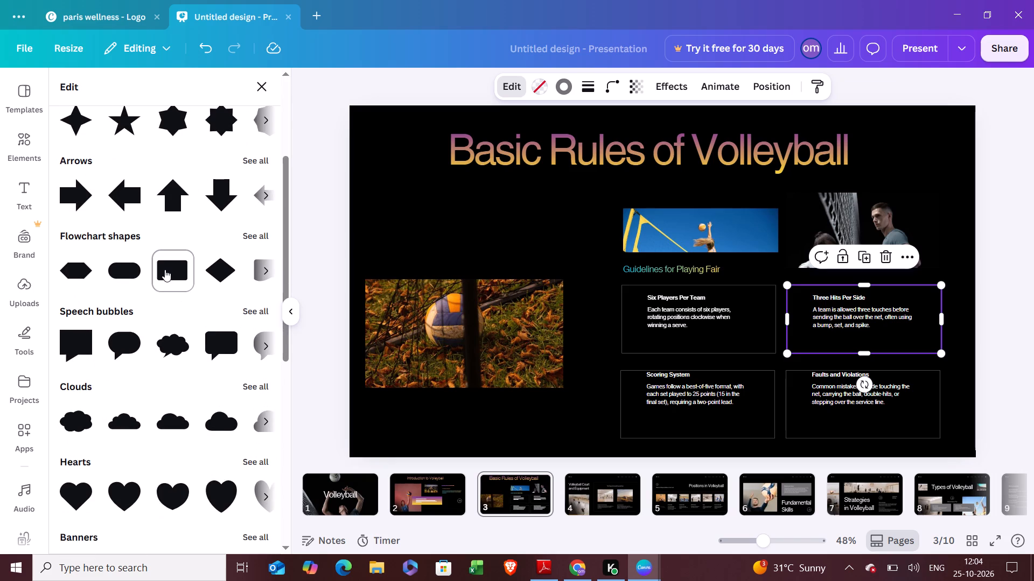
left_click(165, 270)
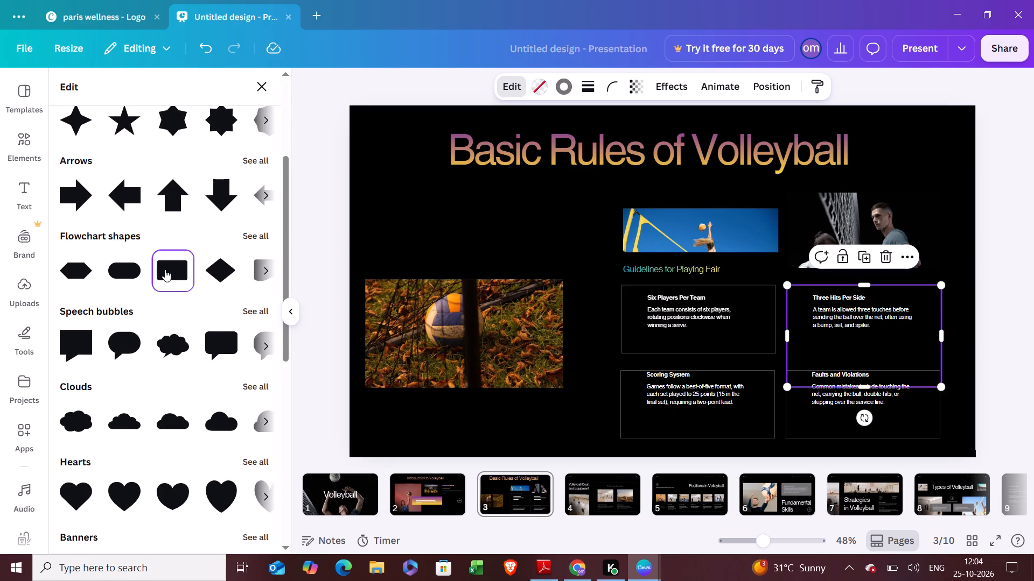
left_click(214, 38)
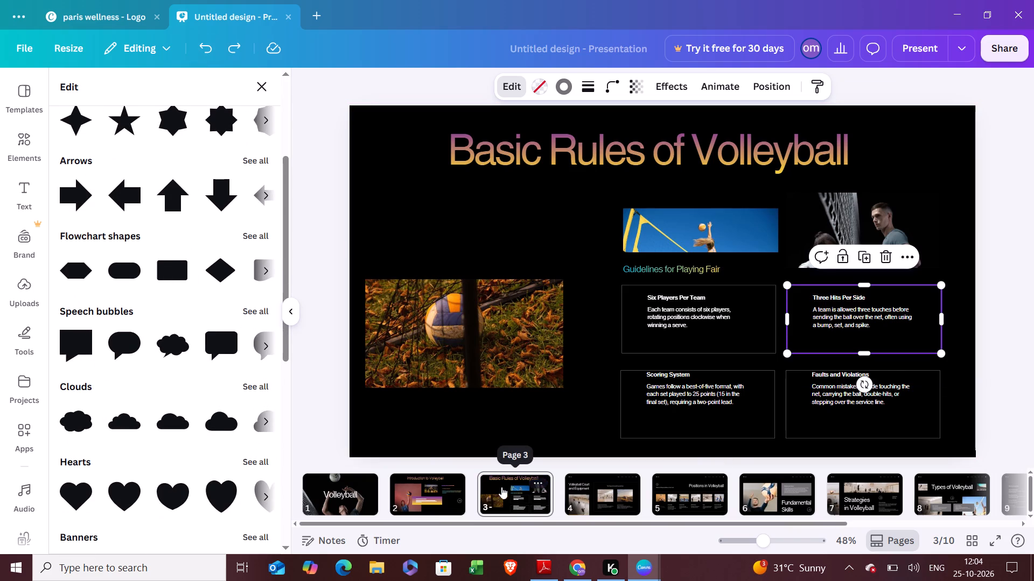
On page 4, move the "Volleyball Court and Equipment" title up to the top of the slide, slightly further right.
left_click(573, 495)
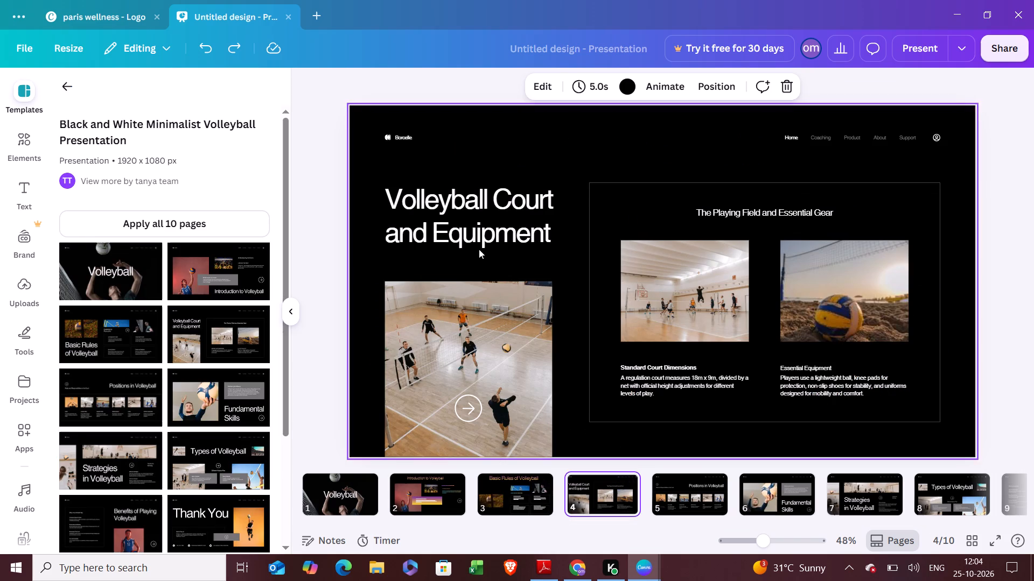
left_click_drag(480, 216, 536, 147)
Delete the "Borcelle" brand name from the page 4 header.
left_click(402, 137)
key("BackSpace")
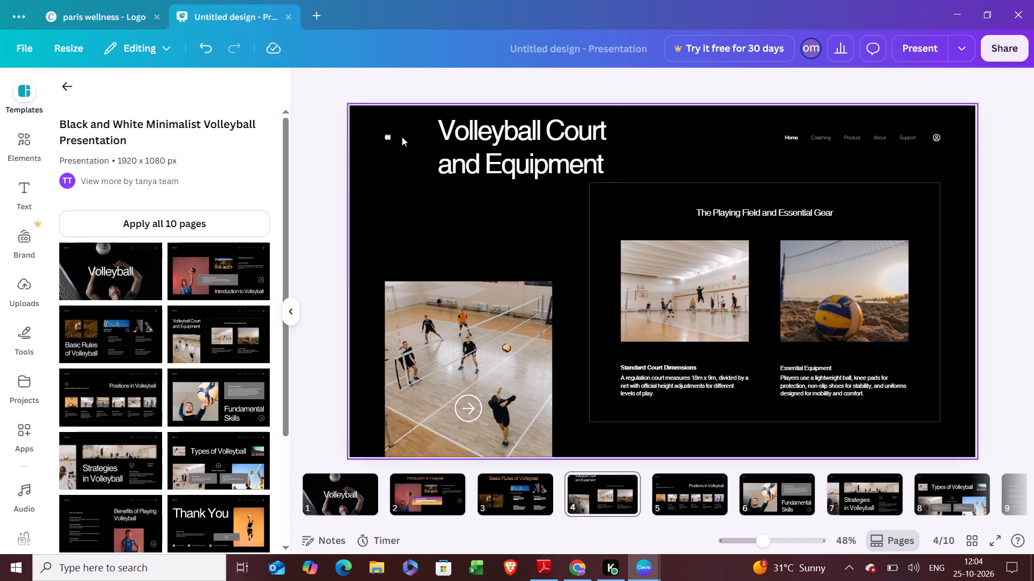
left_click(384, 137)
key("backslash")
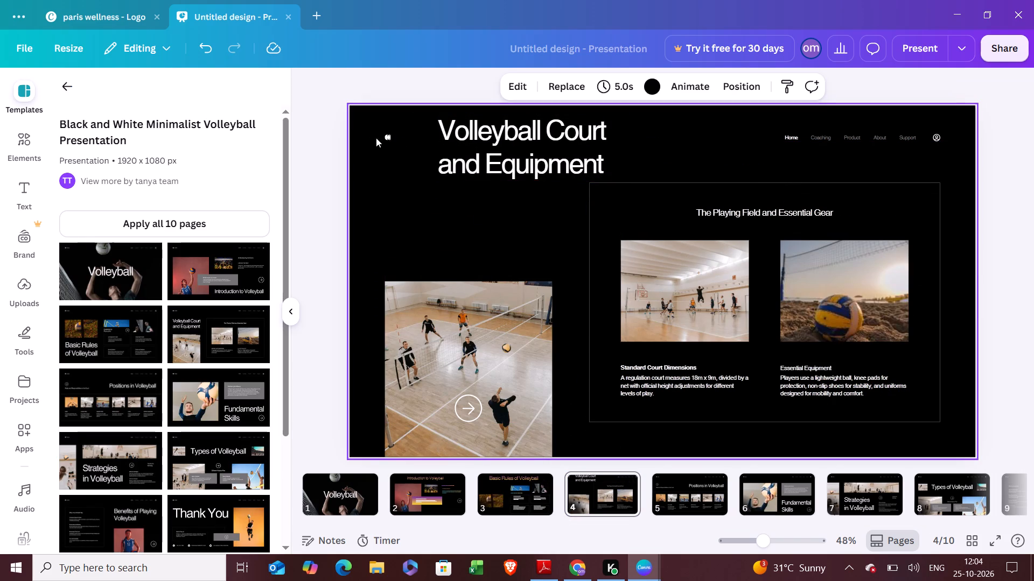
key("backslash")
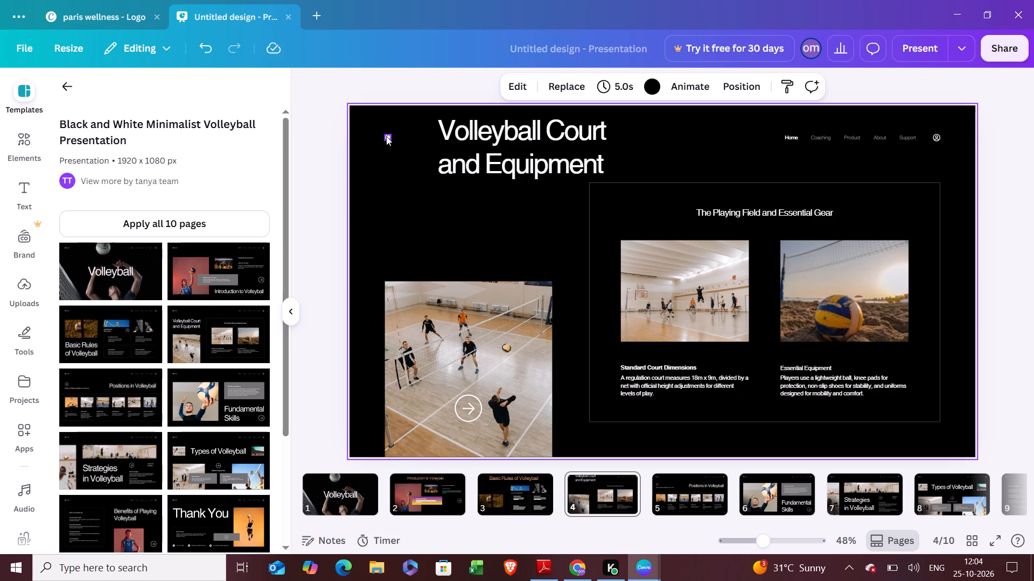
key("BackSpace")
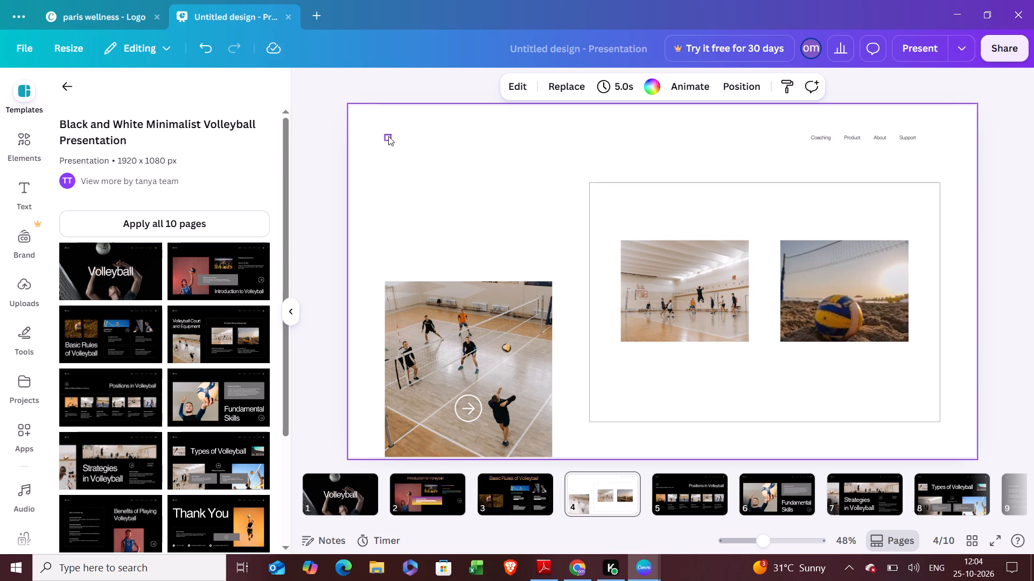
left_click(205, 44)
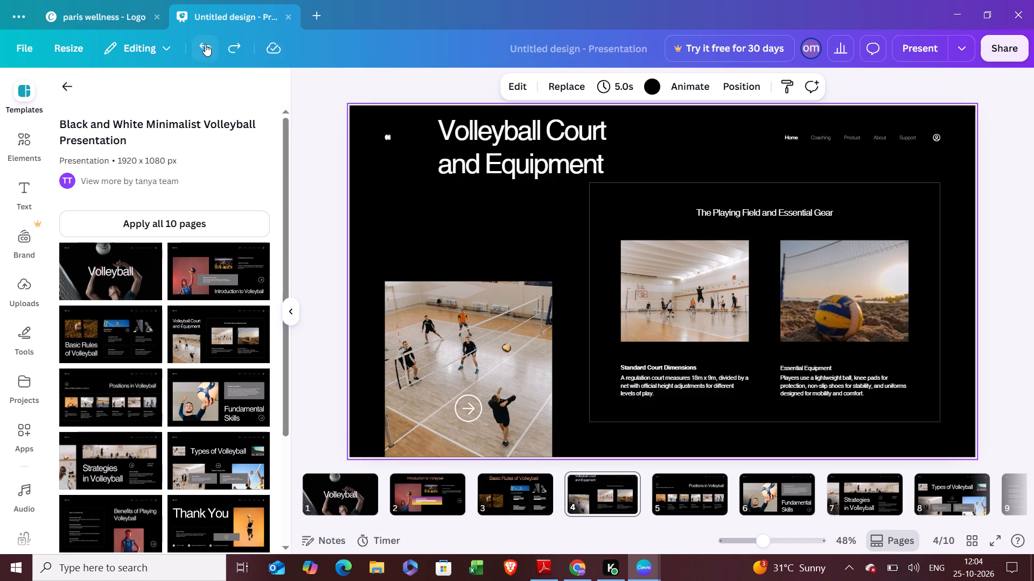
Delete the small logo mark from the page 4 header.
left_click(389, 138)
key("BackSpace")
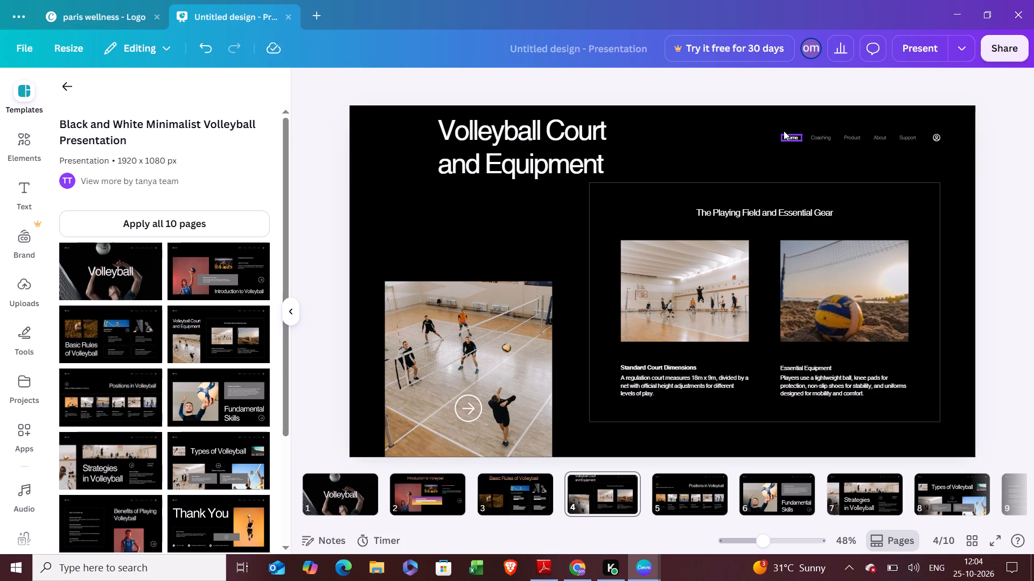
key("BackSpace")
key("BackSpace")
key("BackSpace")
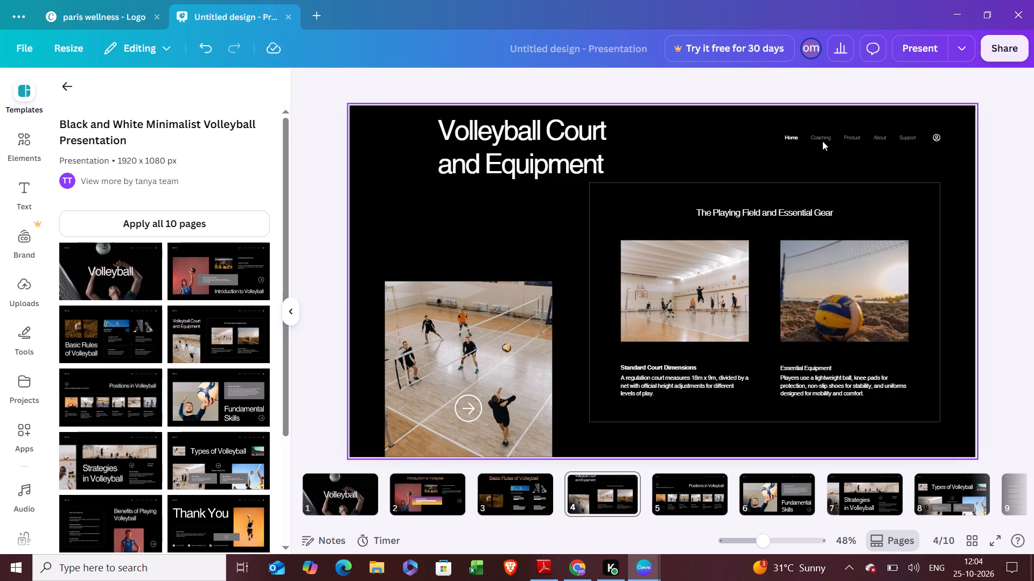
Delete the Coaching, Home, Product, About and Support links and the profile icon from the page 4 header.
left_click(819, 139)
key("BackSpace")
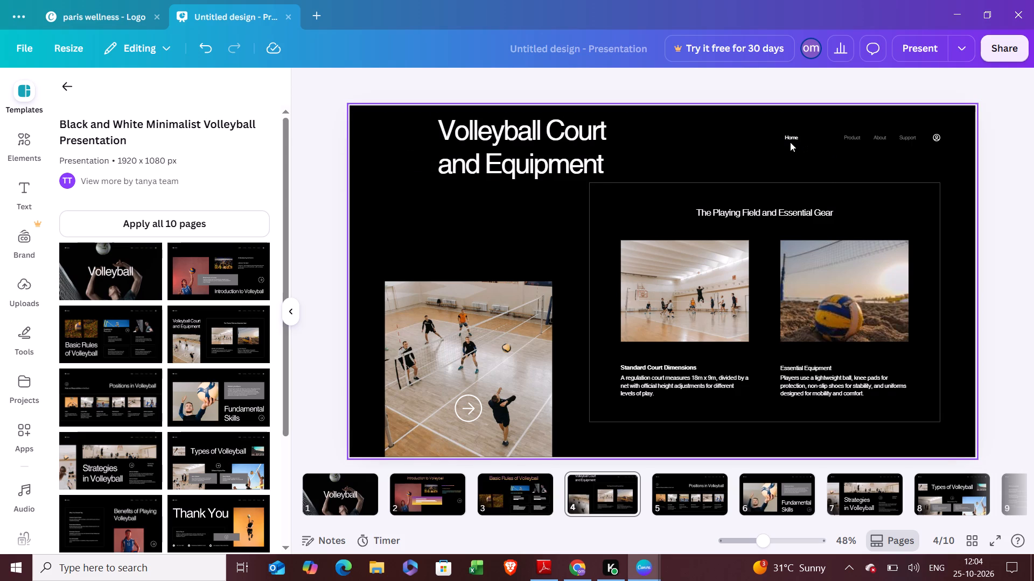
left_click(792, 137)
key("BackSpace")
key("BackSpace")
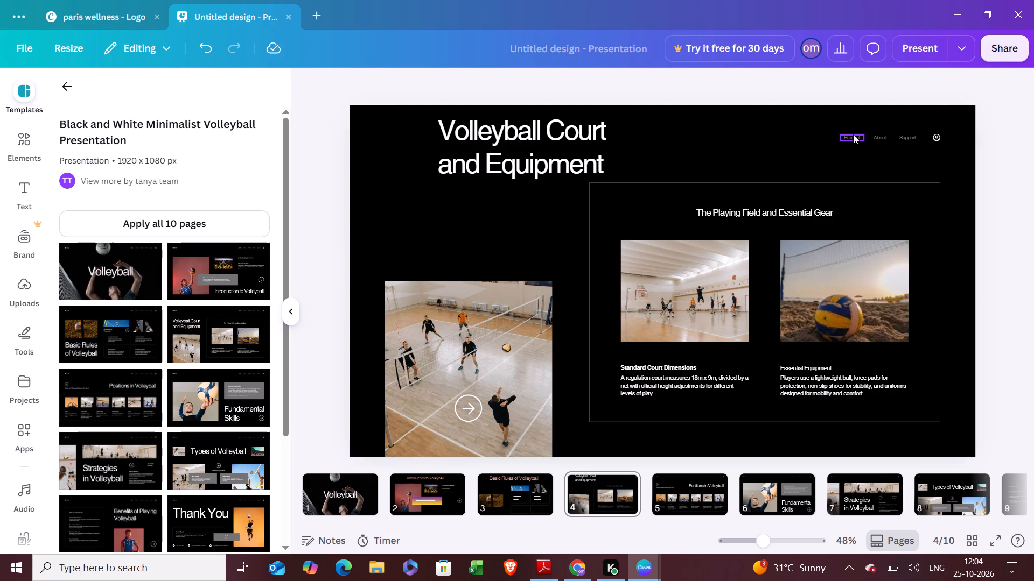
key("BackSpace")
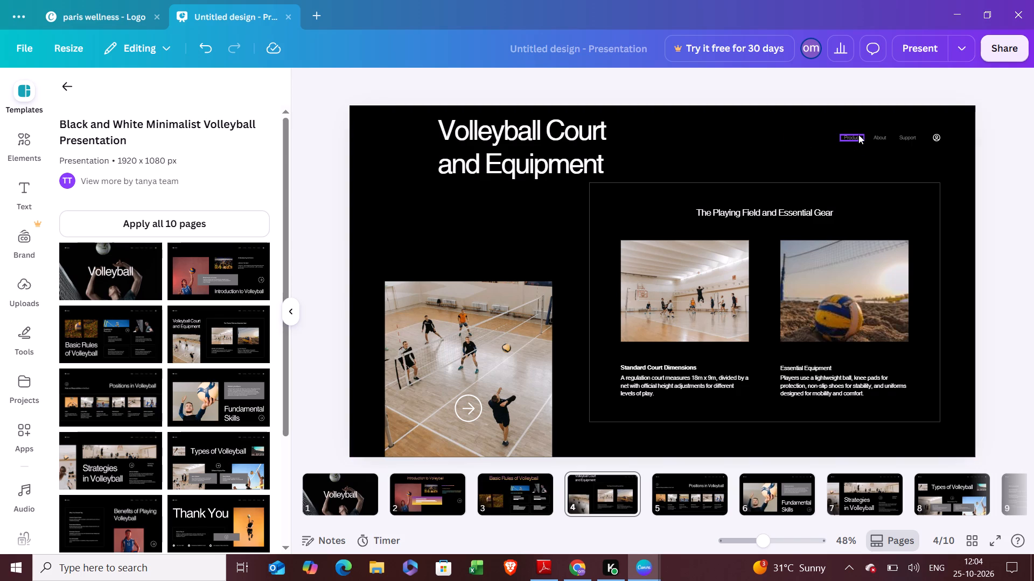
left_click(858, 134)
key("BackSpace")
left_click(881, 135)
key("BackSpace")
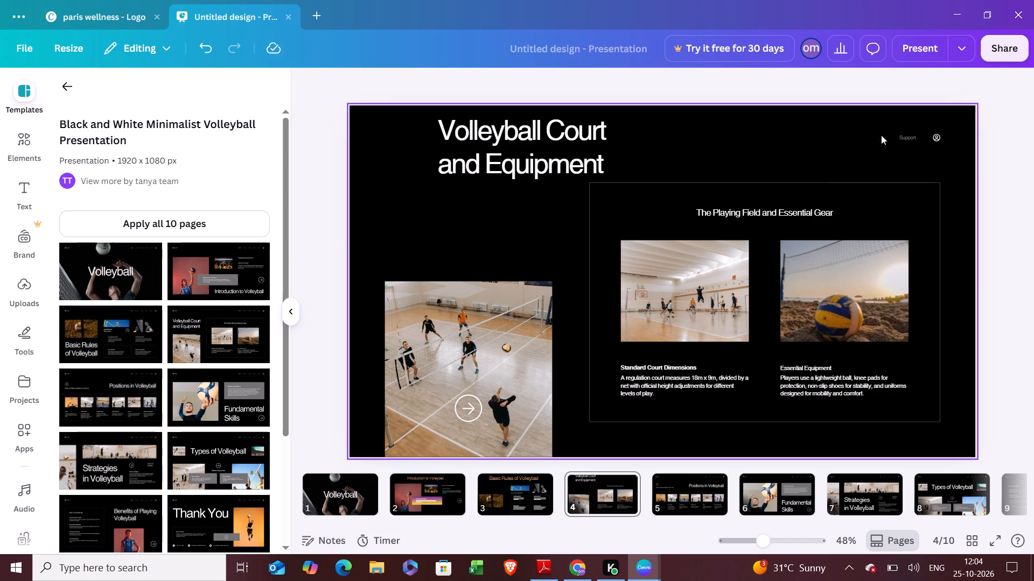
left_click(907, 134)
key("BackSpace")
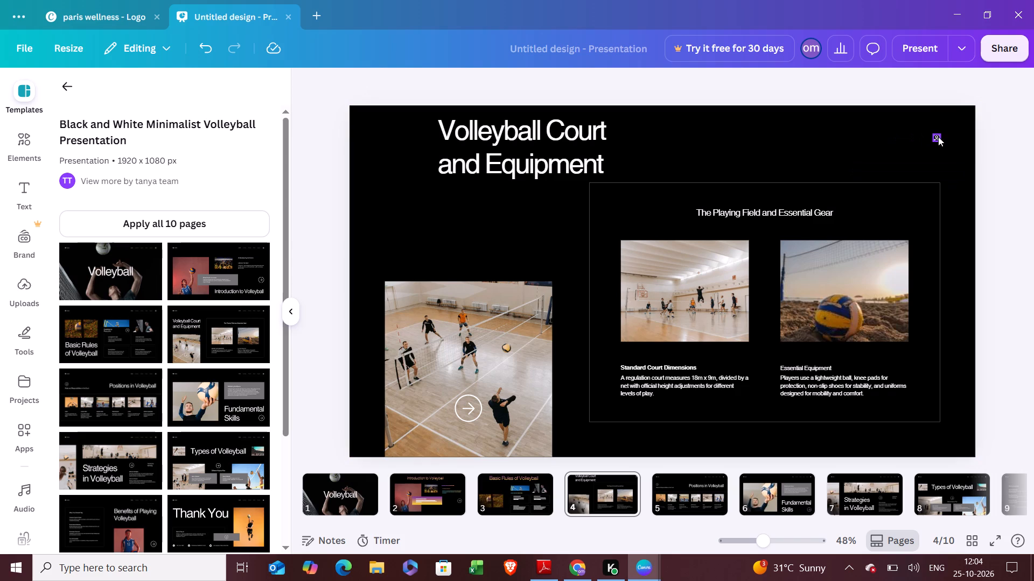
left_click(940, 137)
key("BackSpace")
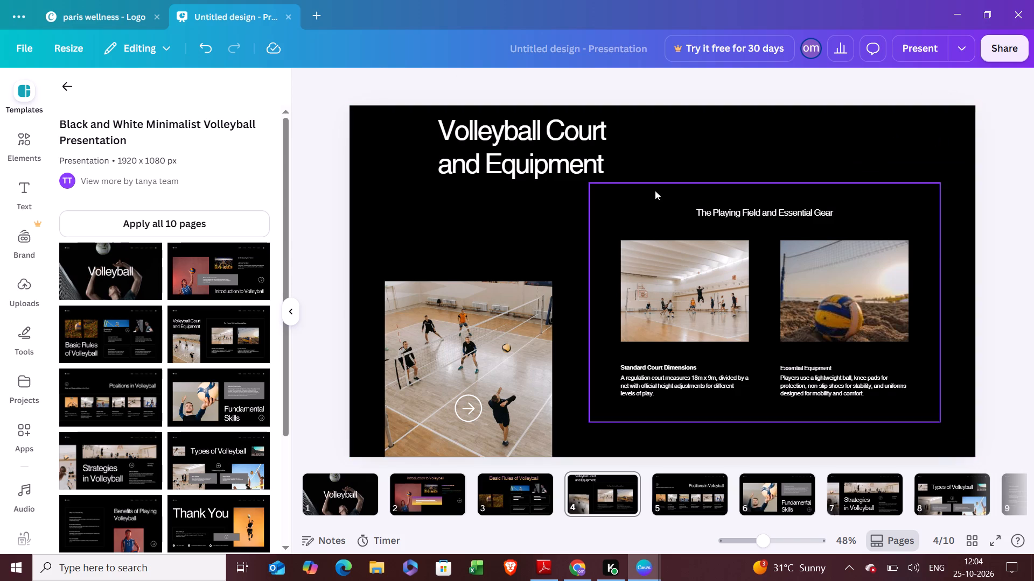
Widen the page 4 title's text box to about 1,092 so it fits one line, and place it near the slide's top.
left_click(603, 153)
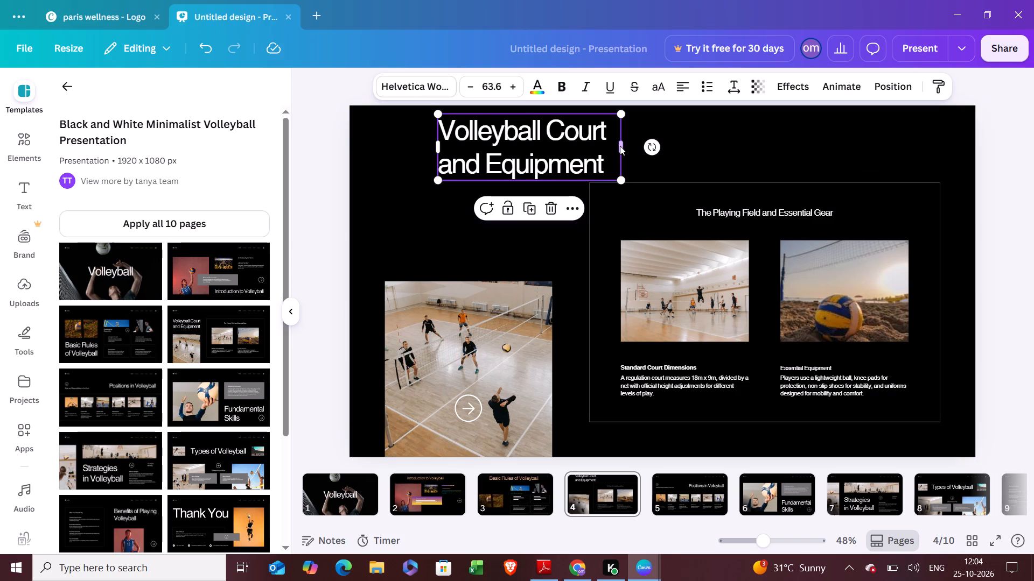
left_click(620, 147)
left_click_drag(625, 149, 627, 150)
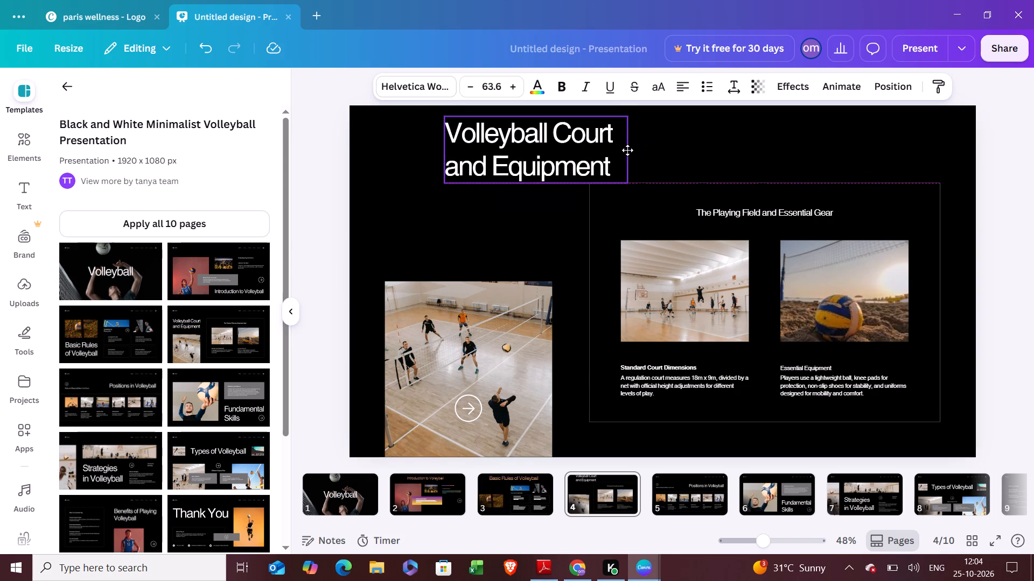
left_click_drag(627, 150, 632, 145)
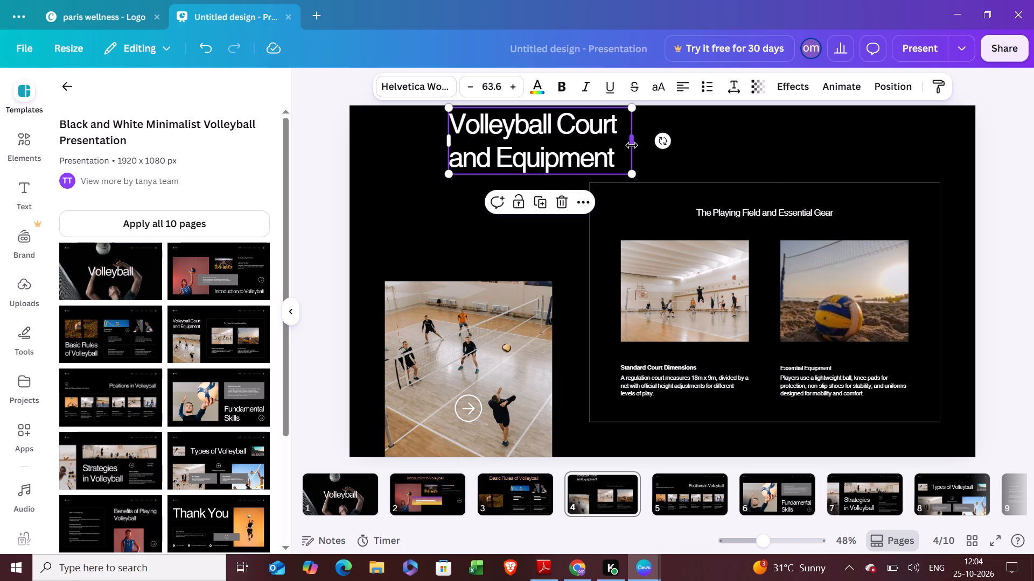
left_click_drag(632, 145, 806, 135)
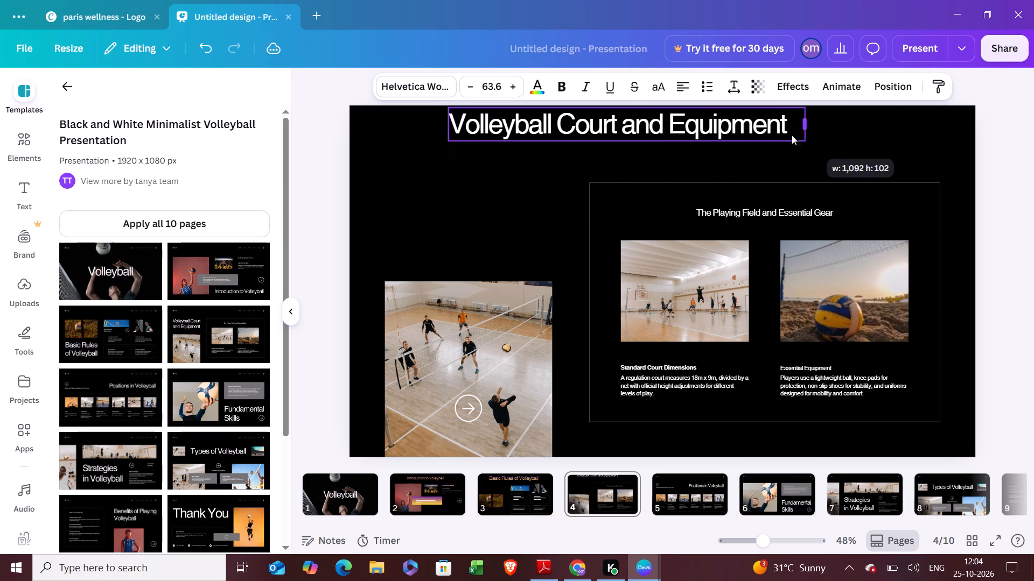
left_click_drag(679, 125, 680, 143)
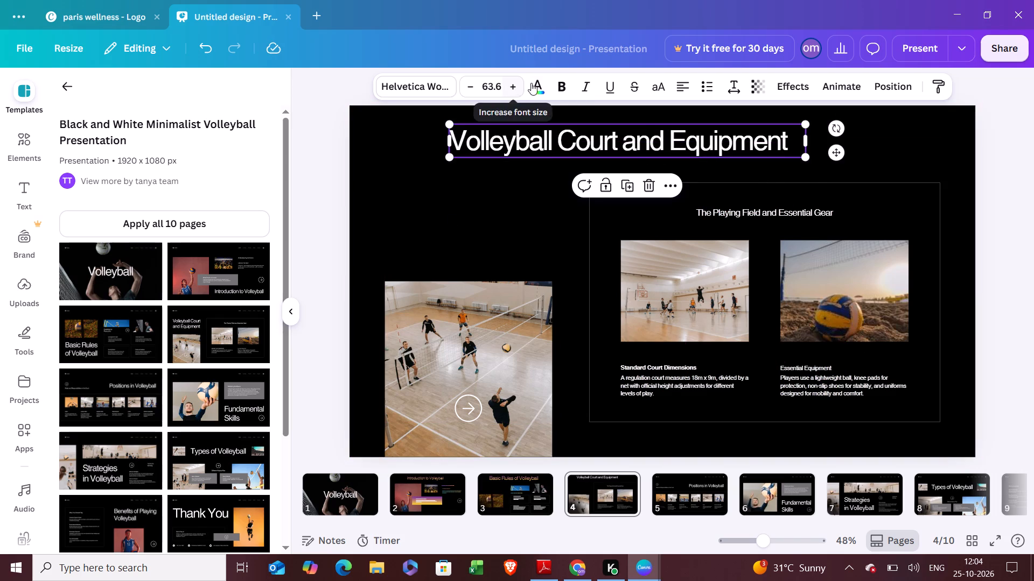
Apply the purple-to-orange linear gradient (#8c52ff, #ff914d) to the "Volleyball Court and Equipment" title.
left_click(532, 83)
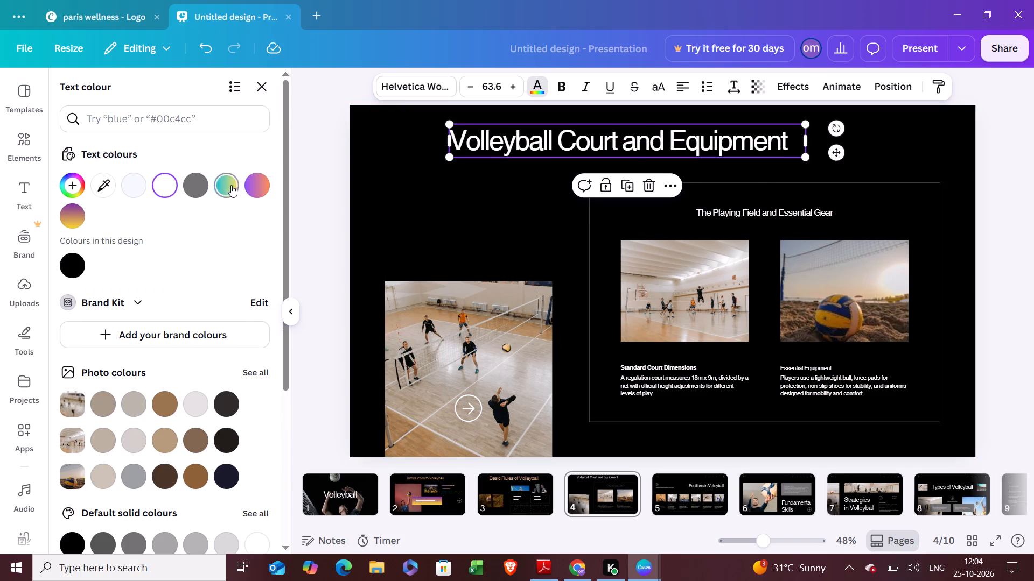
left_click(252, 187)
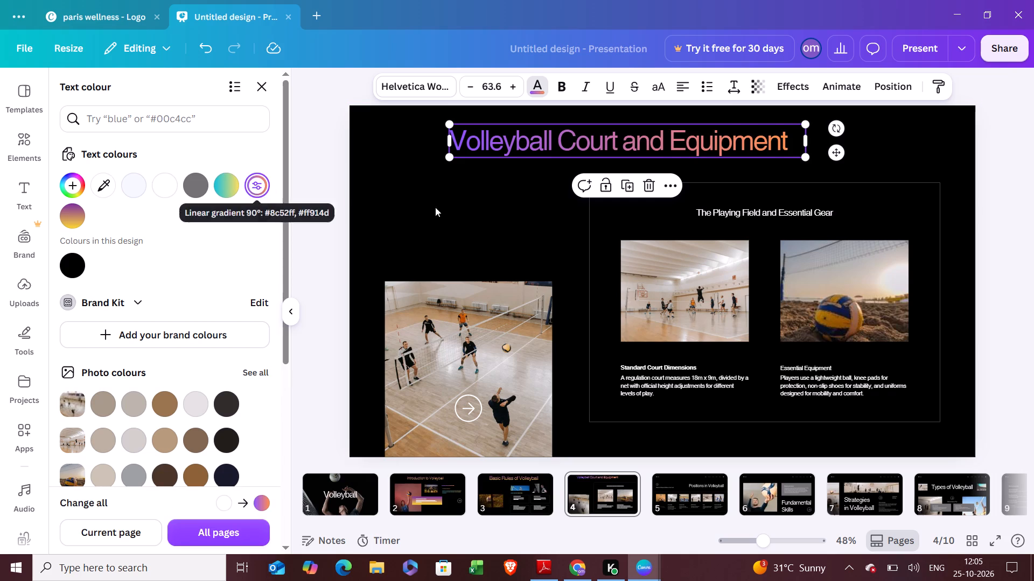
Move the large indoor court photo on page 4 up and slightly left, clear of the slide's bottom edge.
left_click_drag(488, 301, 480, 262)
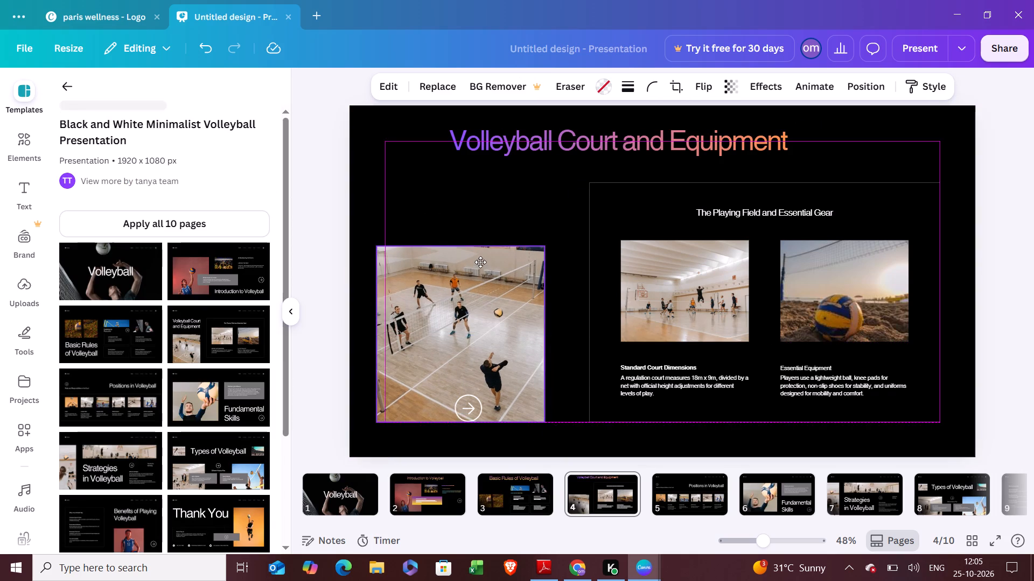
left_click_drag(480, 262, 481, 259)
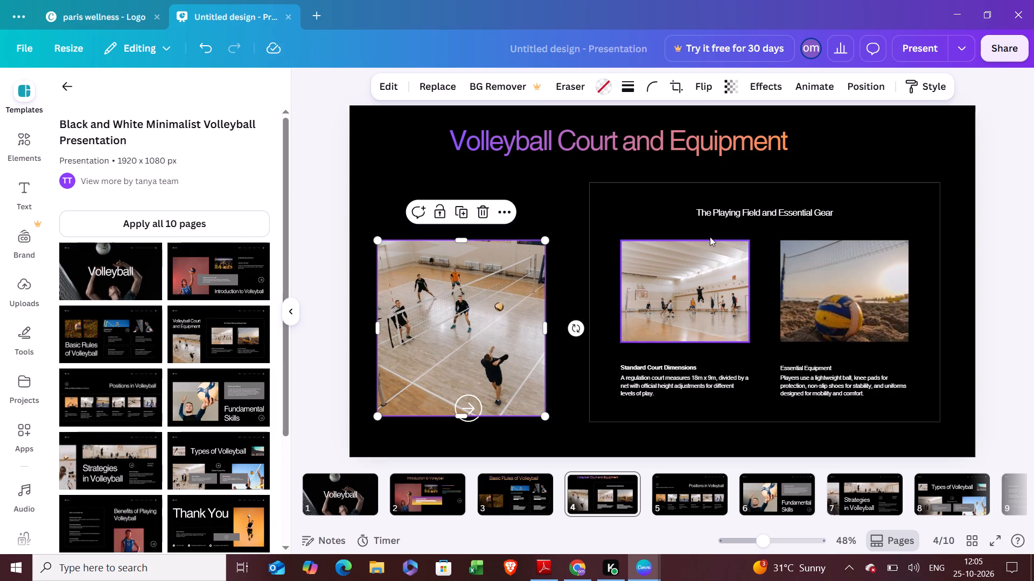
Apply the teal-to-yellow linear gradient (#0cc0df, #ffde59) to the "The Playing Field and Essential Gear" subtitle.
left_click(679, 222)
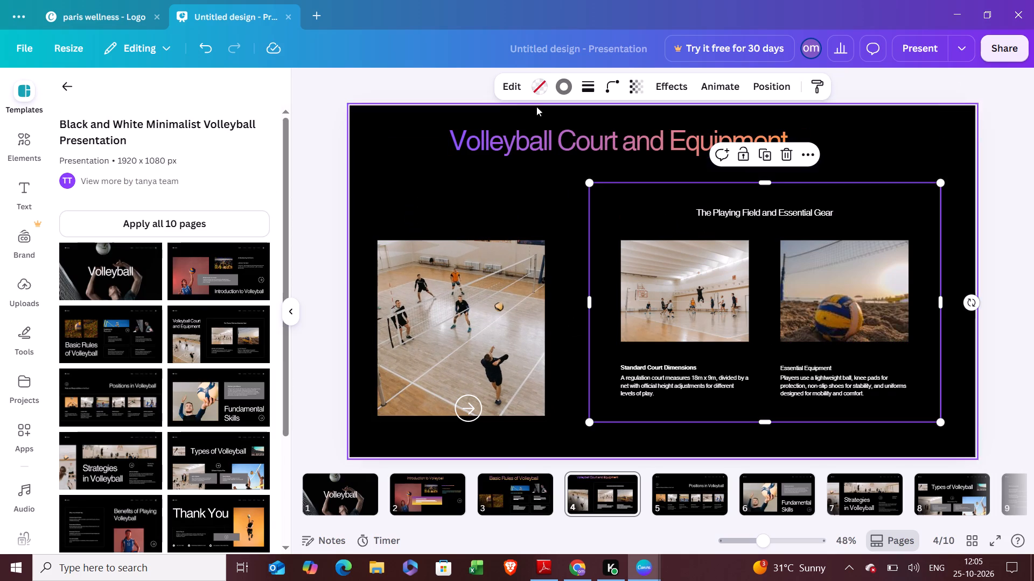
left_click(718, 212)
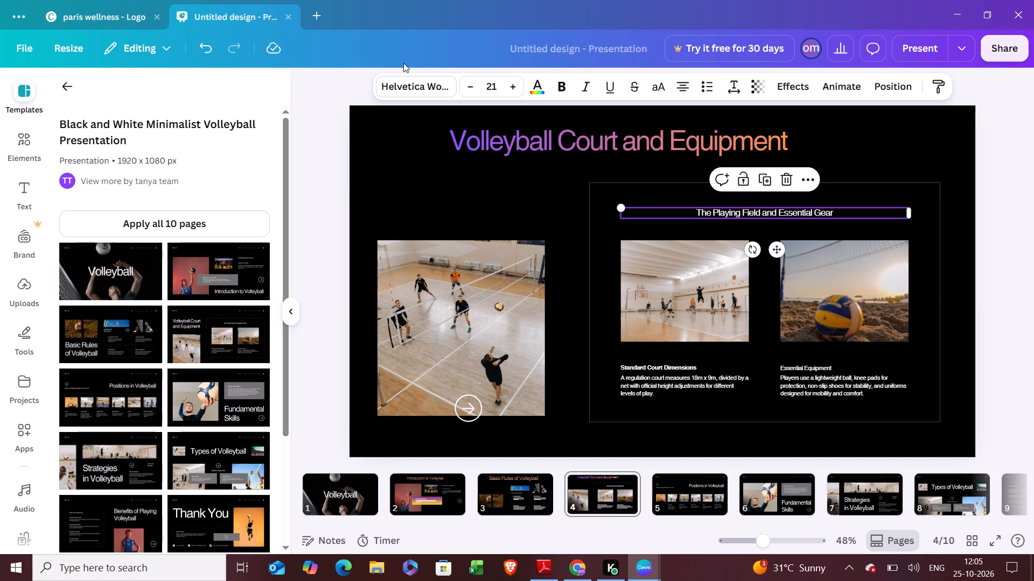
left_click(532, 81)
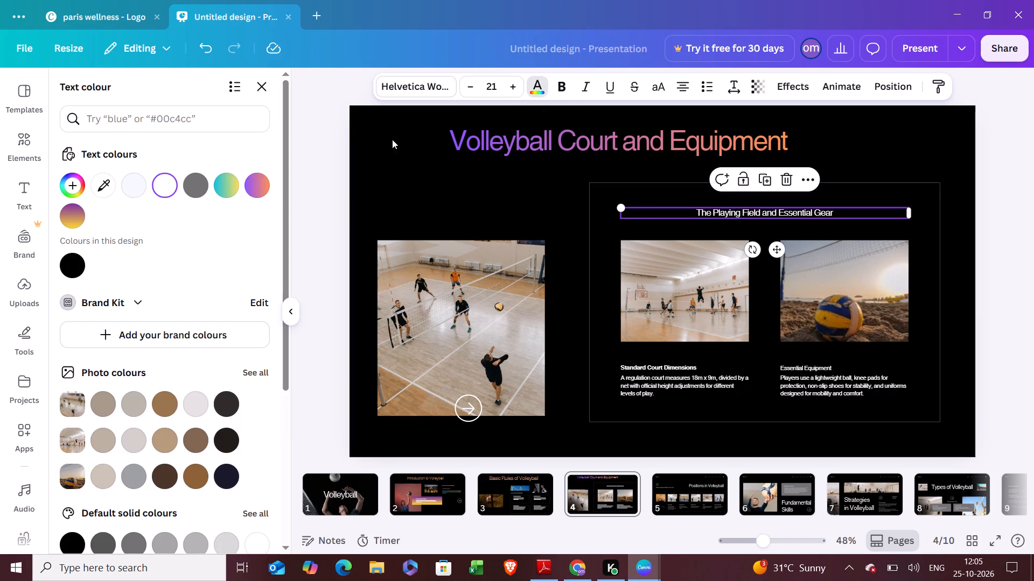
left_click(230, 185)
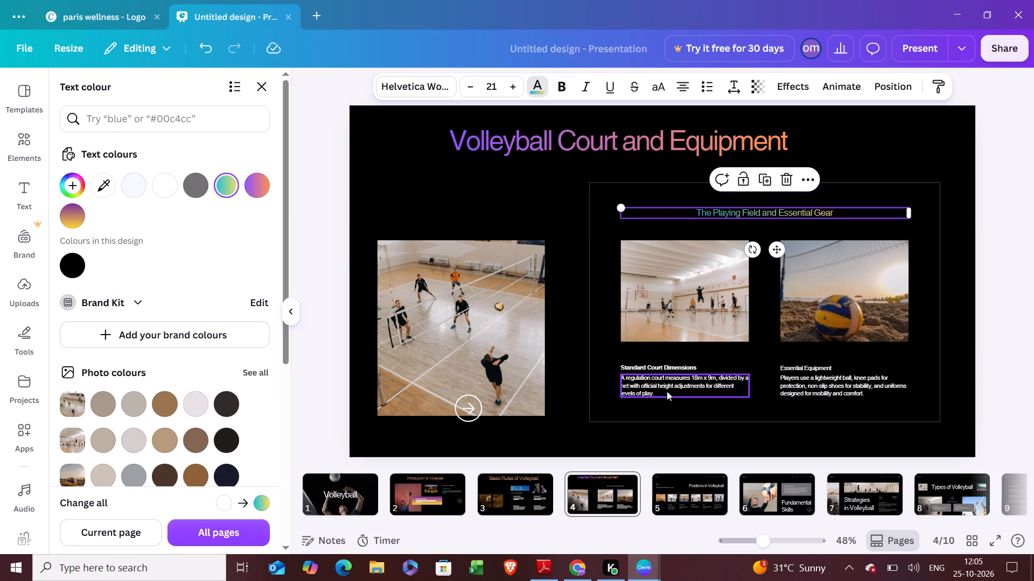
Apply the #0cc0df to #ffde59 gradient to the "Standard Court Dimensions" heading and its description, and turn off the heading's bold.
left_click(667, 391)
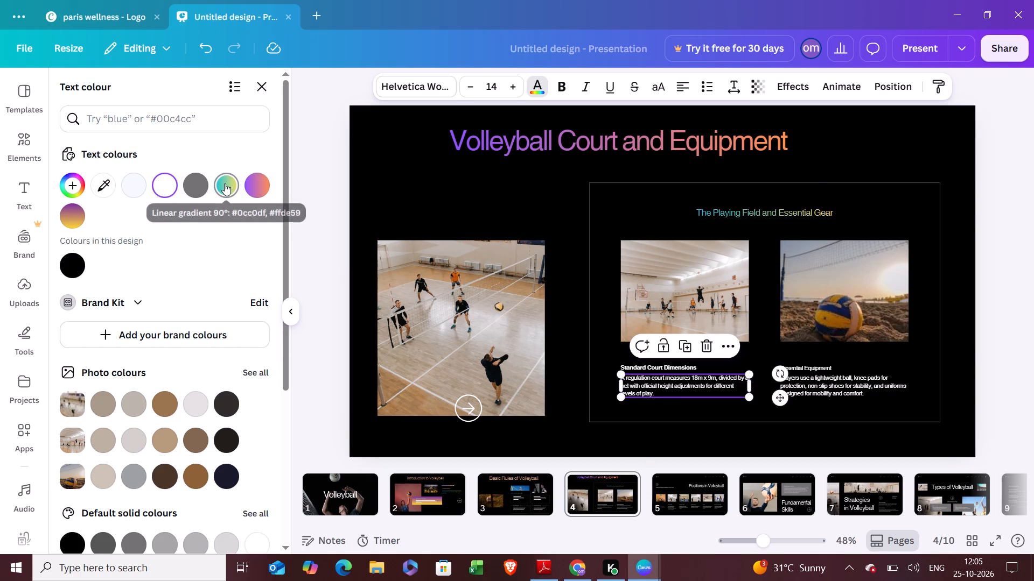
left_click(225, 183)
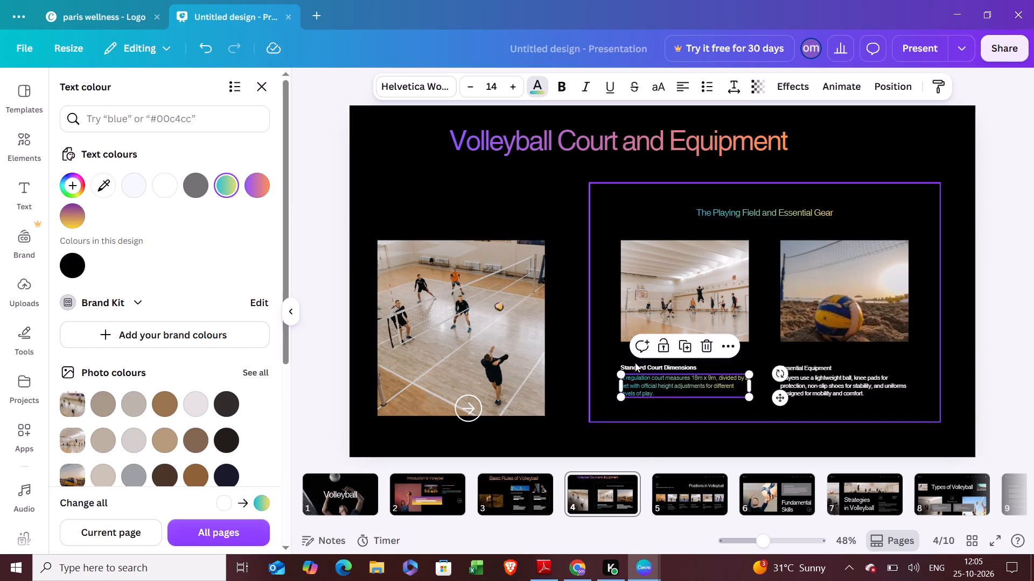
left_click(635, 368)
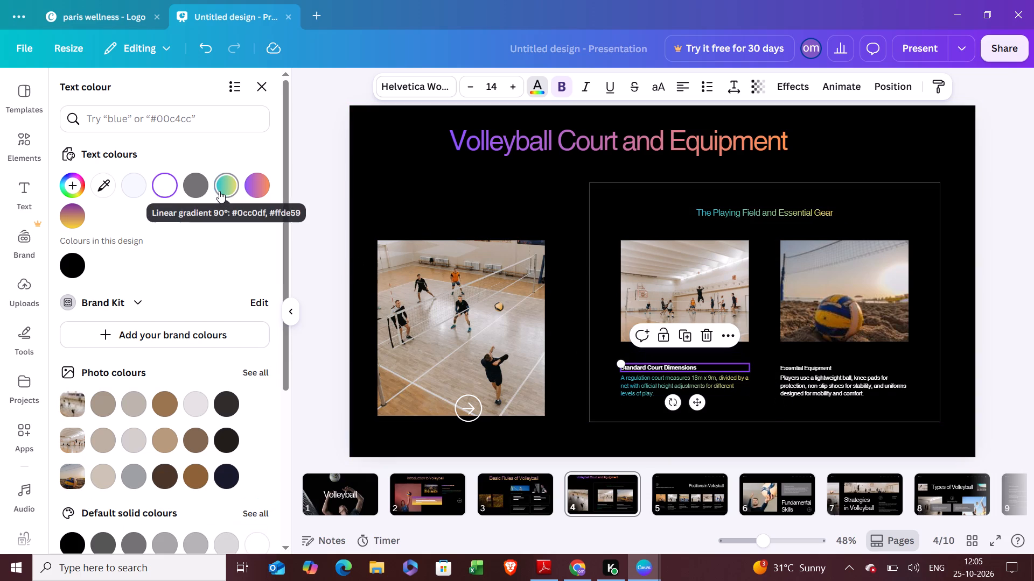
left_click(219, 191)
left_click(570, 90)
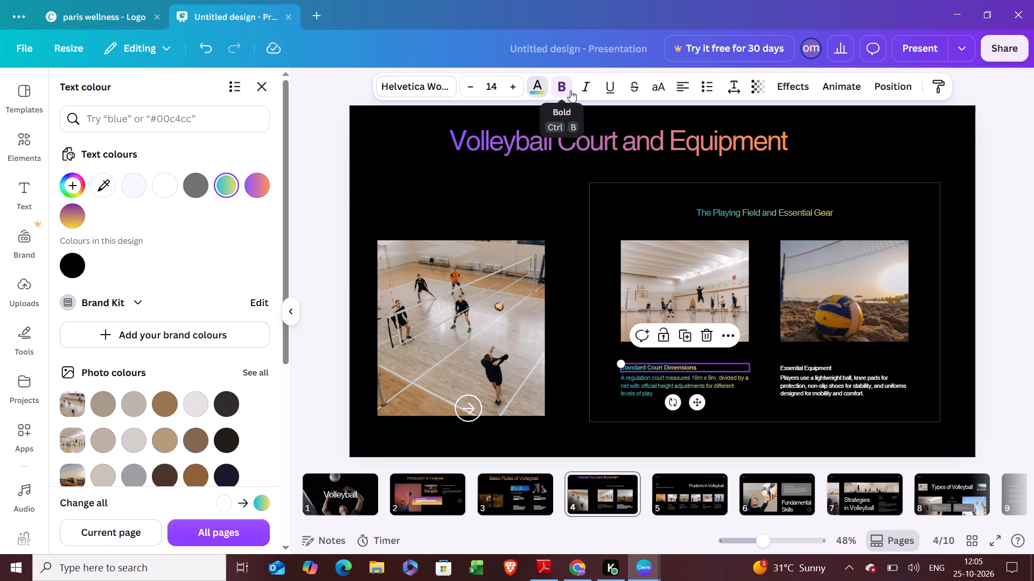
Make the "Essential Equipment" heading bold and apply the #0cc0df to #ffde59 gradient to it and its description.
left_click(869, 362)
left_click(860, 369)
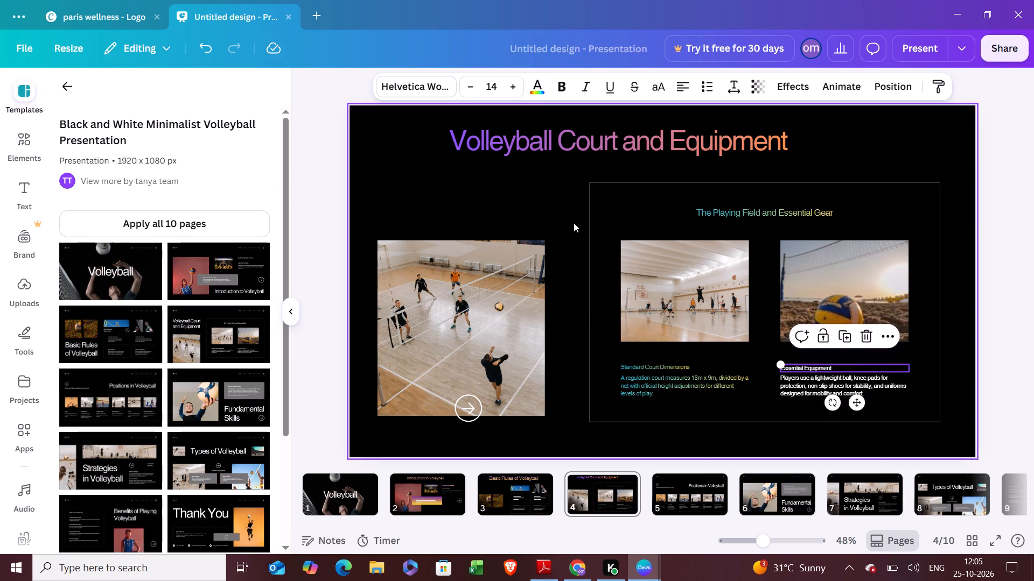
left_click(560, 87)
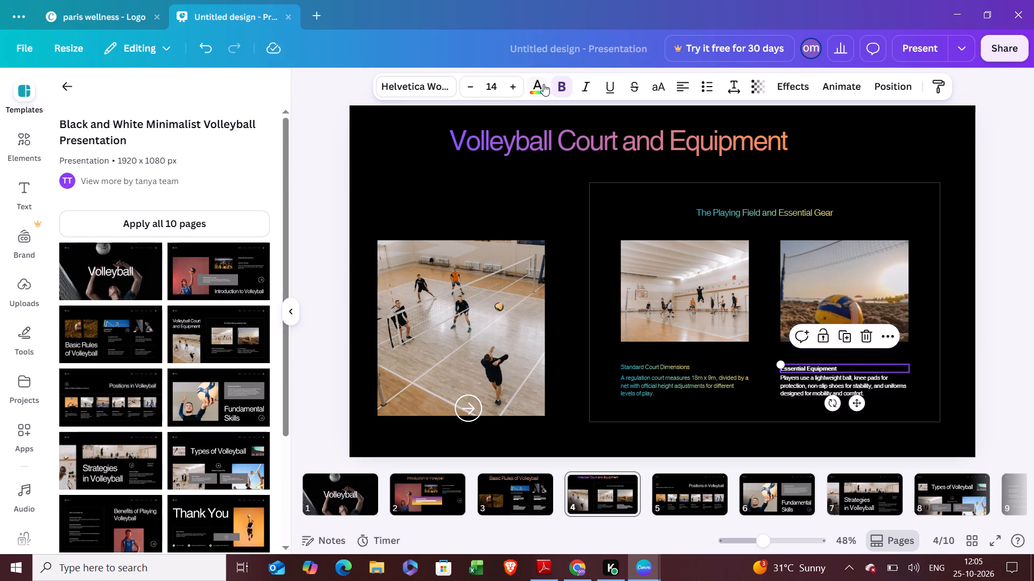
left_click(531, 83)
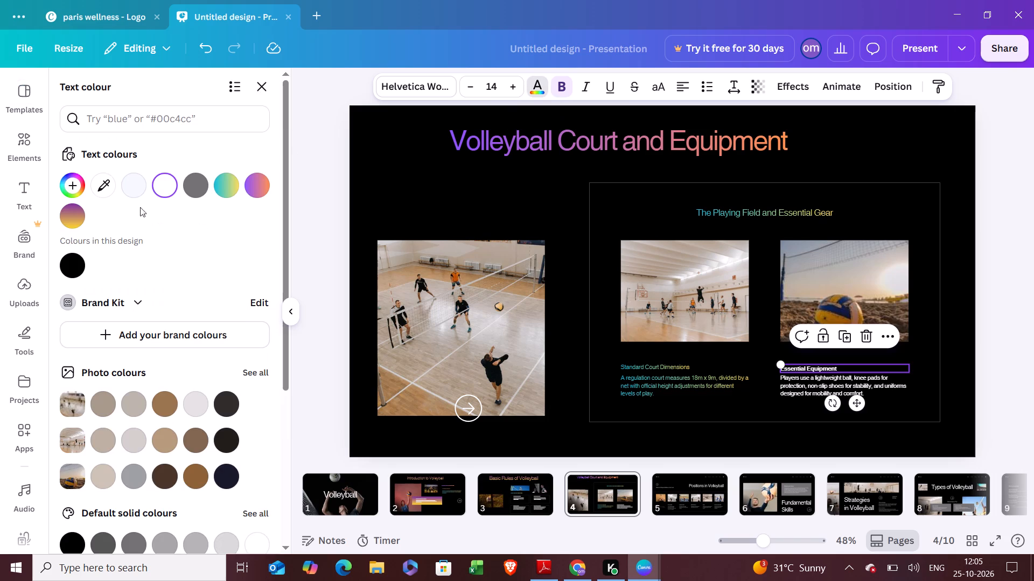
left_click(225, 183)
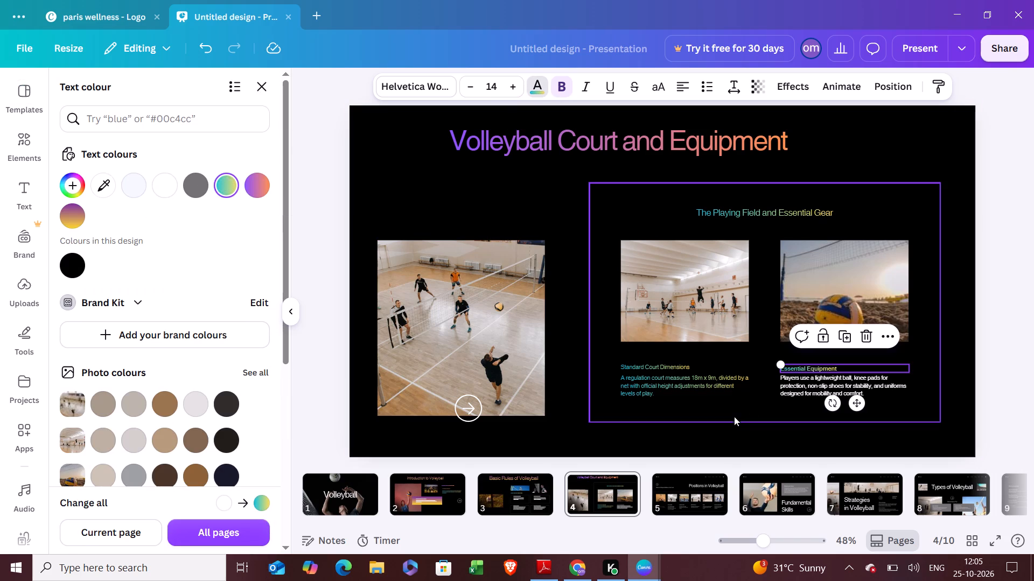
left_click(824, 375)
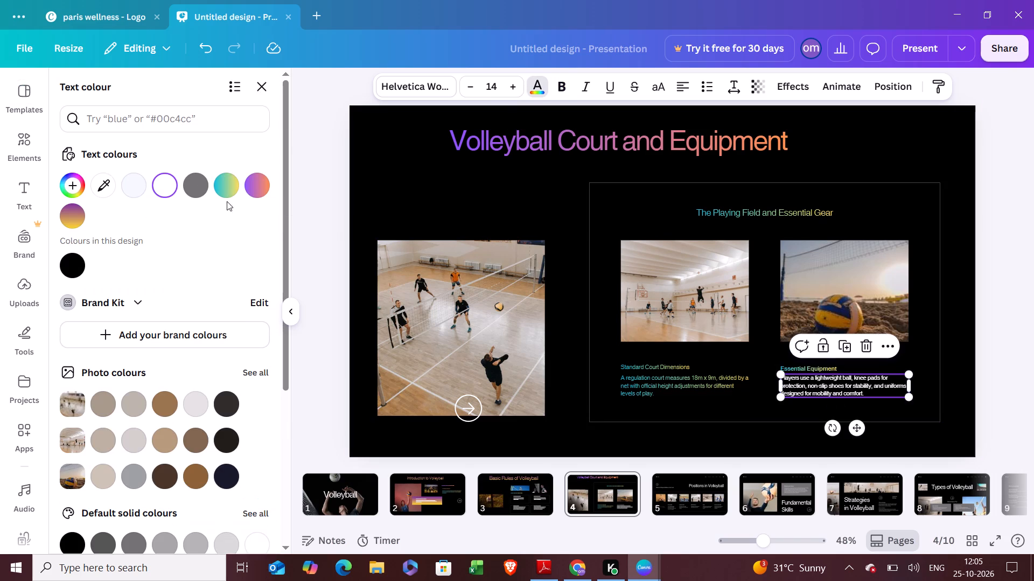
left_click_drag(217, 196, 227, 188)
left_click(227, 188)
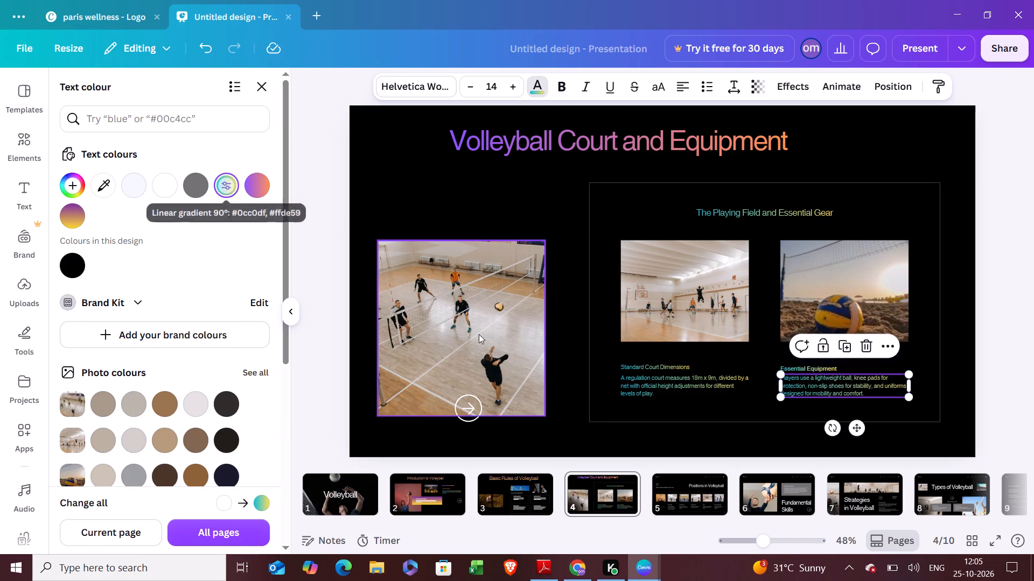
Make the "Standard Court Dimensions" heading bold.
left_click(645, 365)
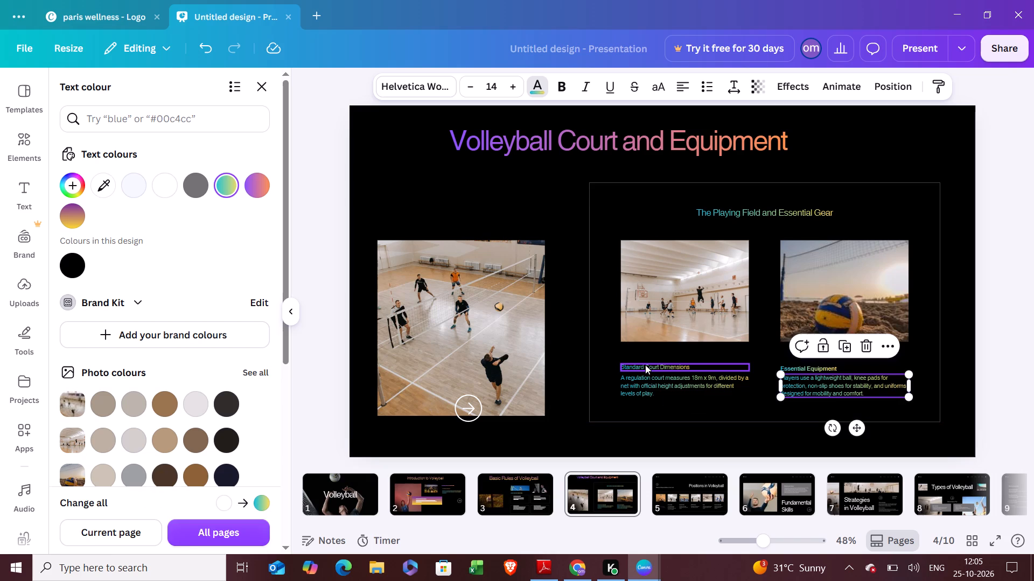
left_click(561, 85)
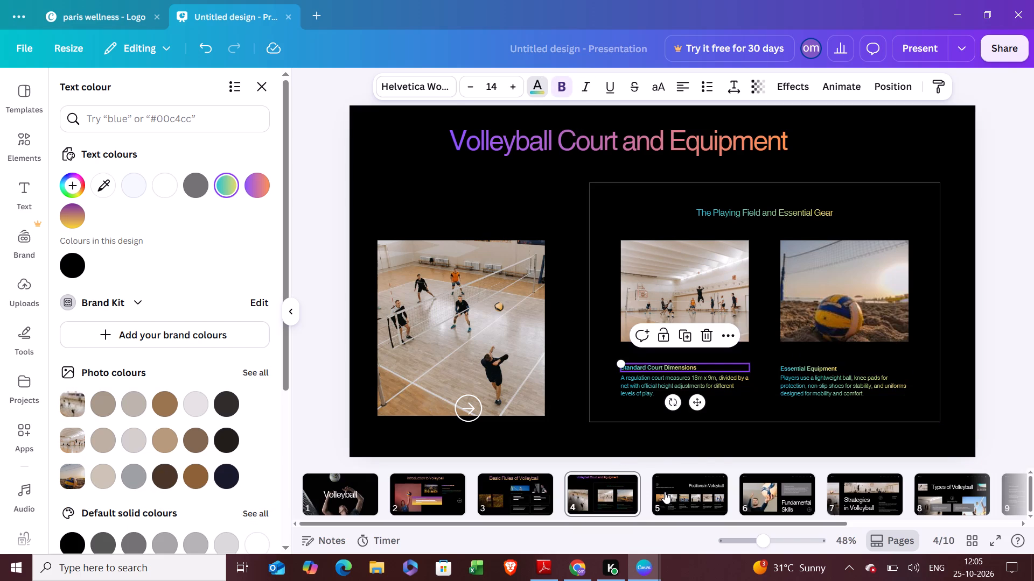
On page 5, delete the Home, Coaching, Product, About and Support links and the profile icon from the header.
left_click(665, 492)
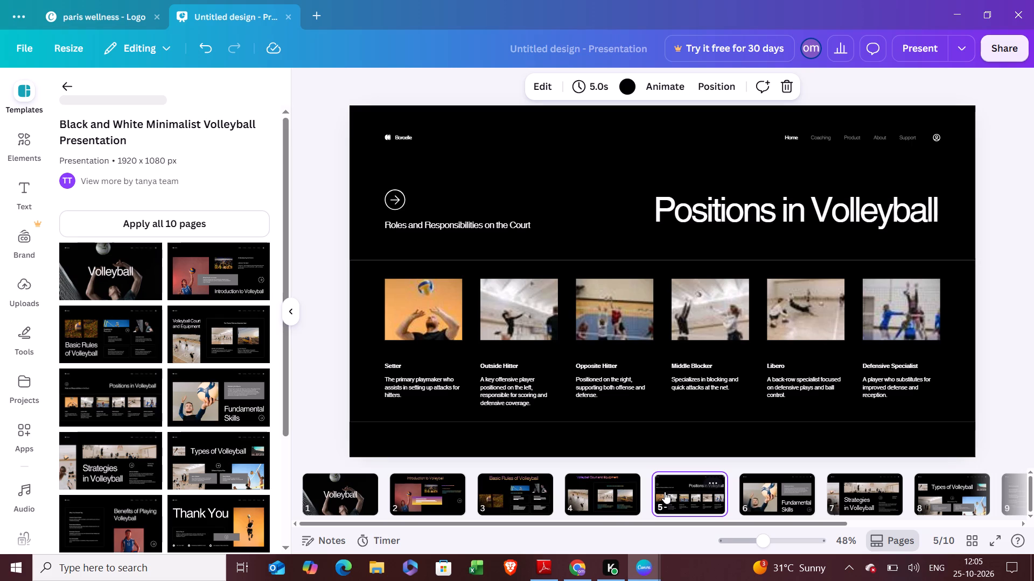
left_click(793, 137)
key("BackSpace")
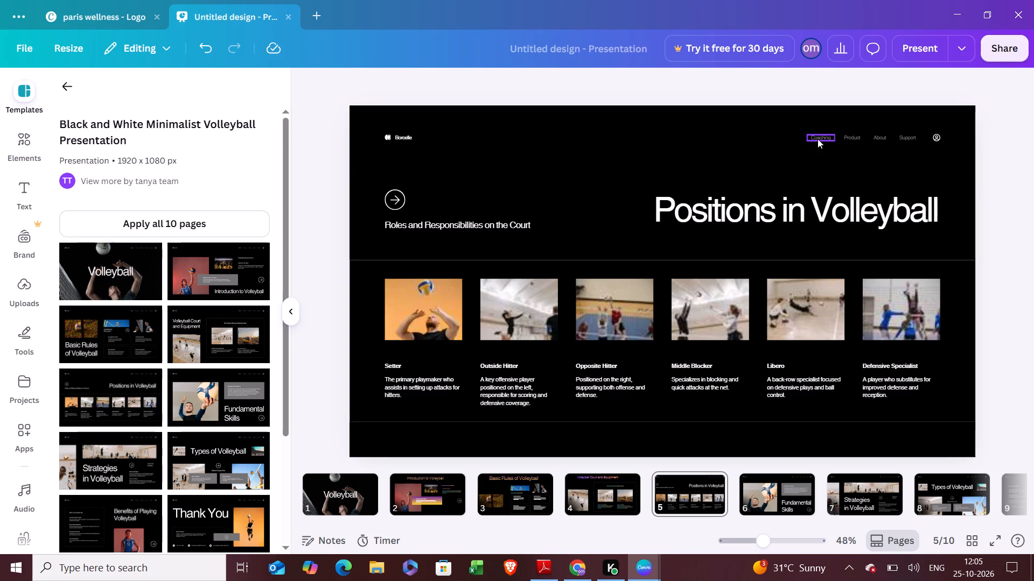
left_click(818, 139)
key("BackSpace")
left_click(845, 135)
key("BackSpace")
key("BackSpace")
left_click(887, 135)
key("BackSpace")
left_click(911, 135)
key("BackSpace")
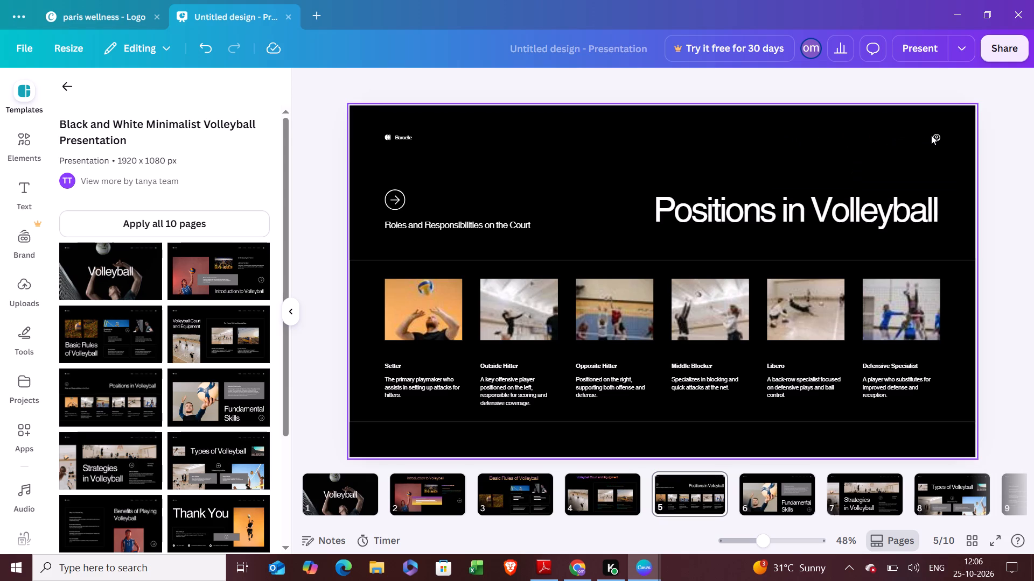
key("BackSpace")
left_click(935, 138)
key("BackSpace")
Delete the small logo mark from the page 5 header.
left_click(389, 138)
key("BackSpace")
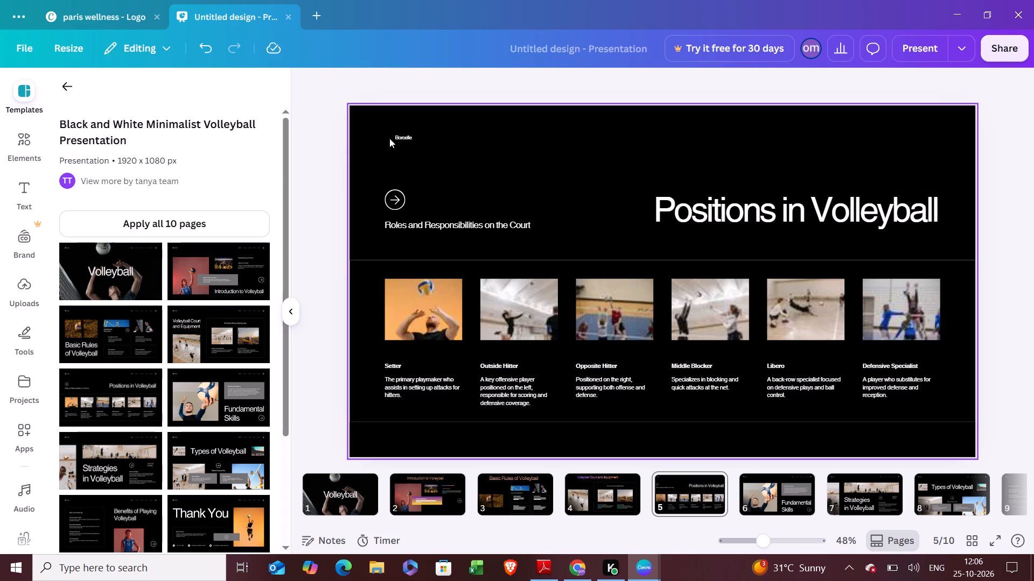
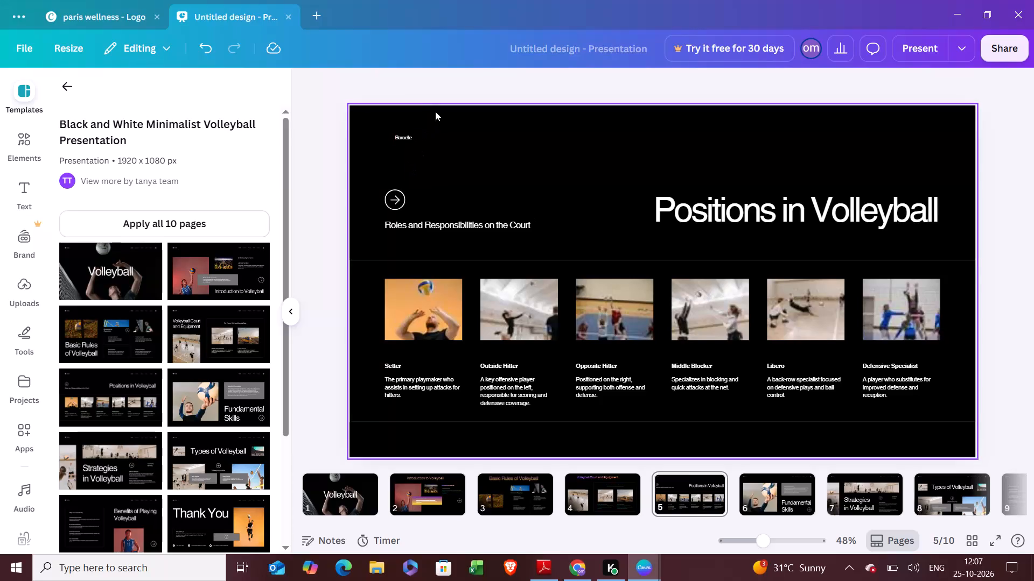
Delete the circled arrow icon above the subtitle and the Borcelle brand text from page 5.
left_click(392, 198)
key("BackSpace")
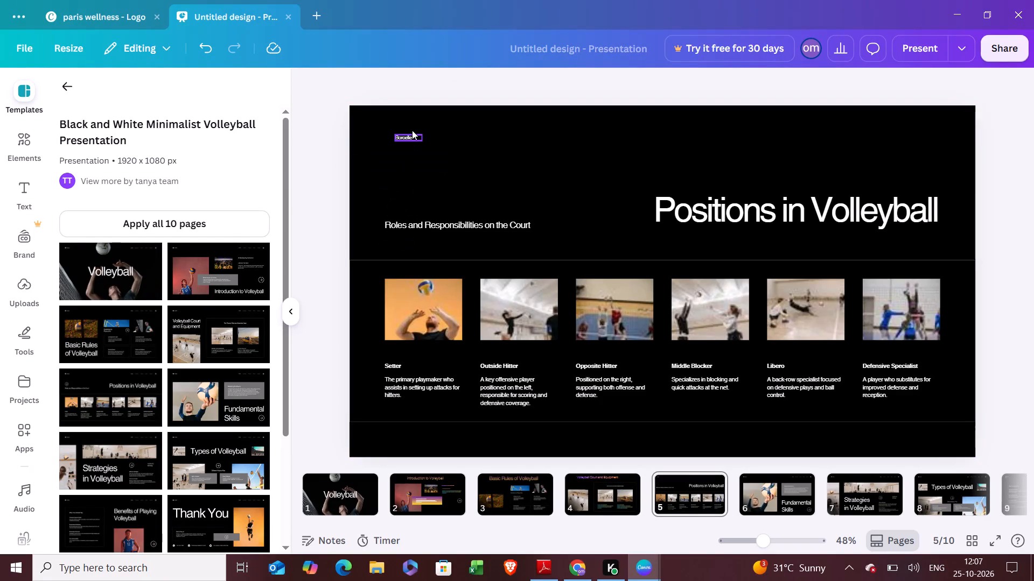
left_click(402, 139)
key("BackSpace")
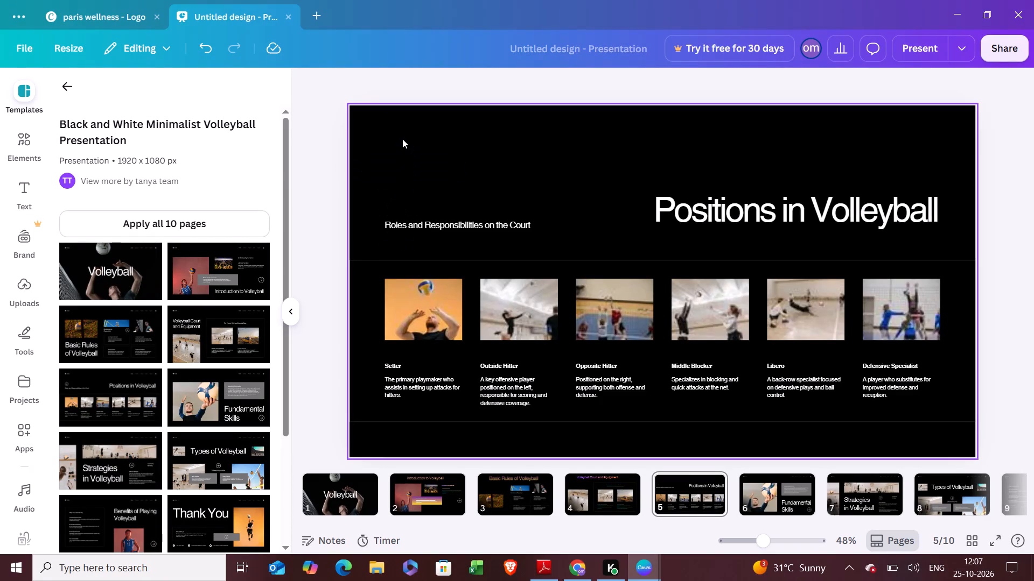
Move the "Positions in Volleyball" title to the top centre of page 5 and apply the #8c52ff to #ff914d gradient.
left_click_drag(707, 210, 675, 181)
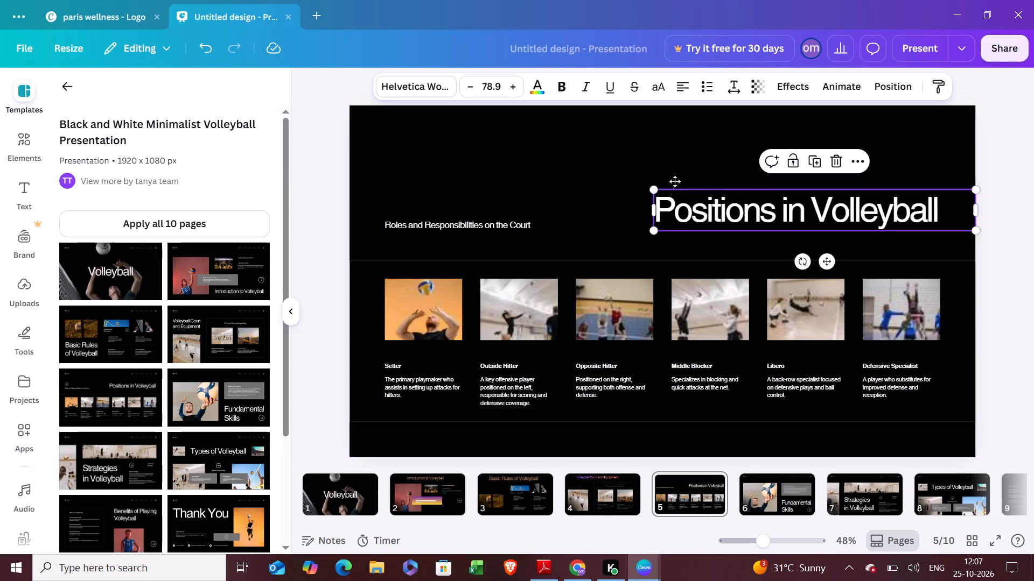
left_click_drag(675, 181, 521, 143)
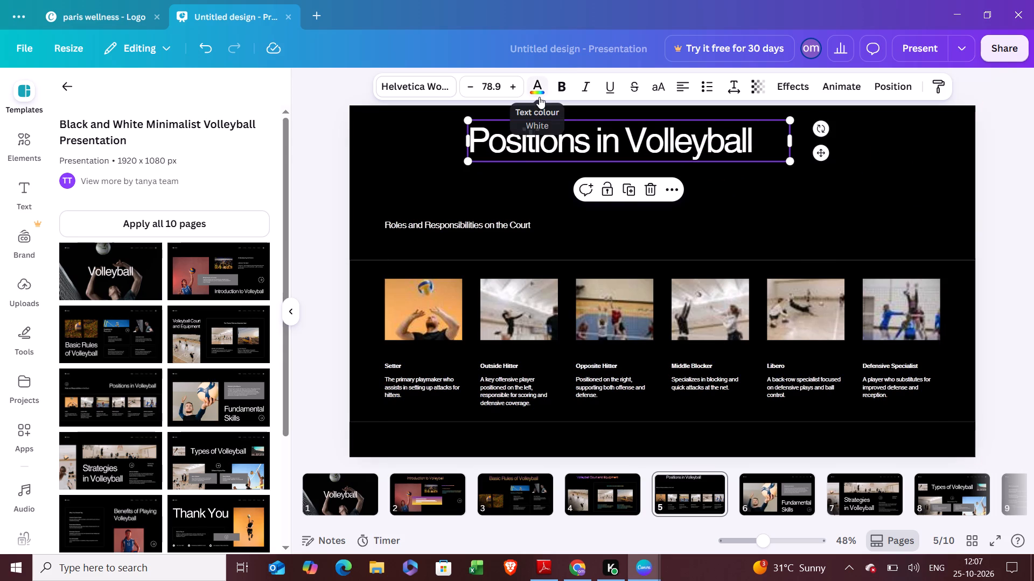
left_click(535, 87)
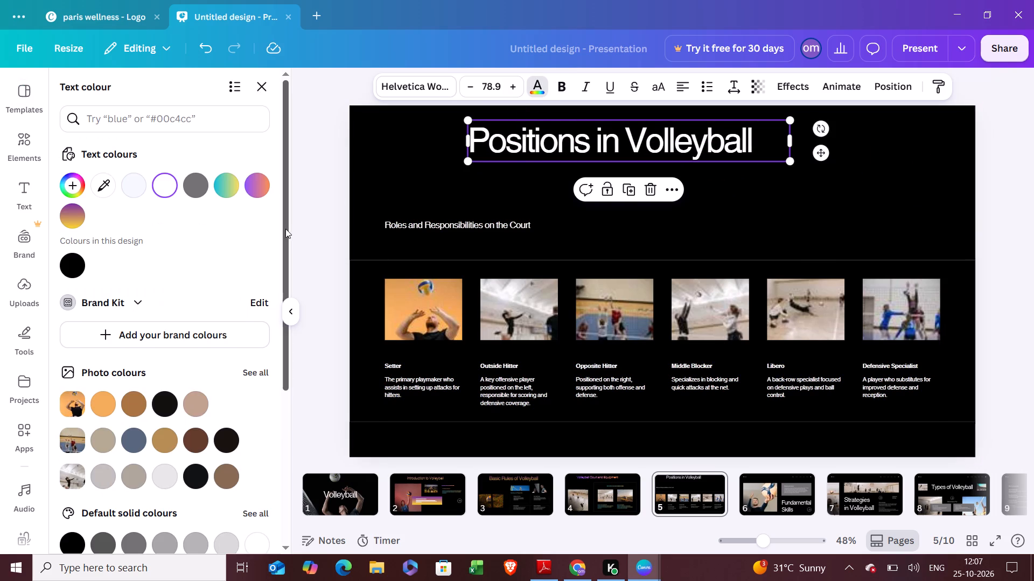
left_click(232, 184)
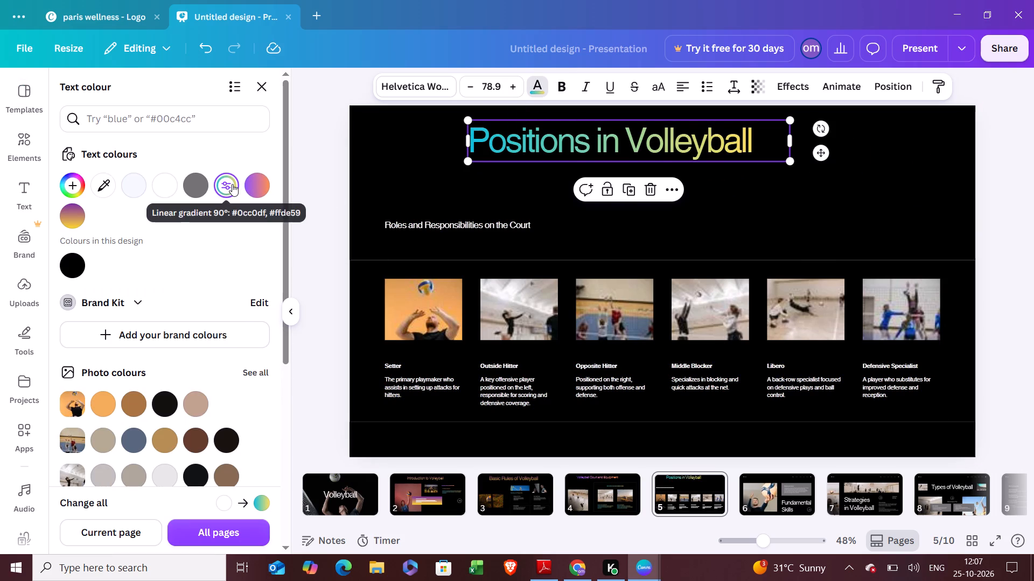
left_click(263, 186)
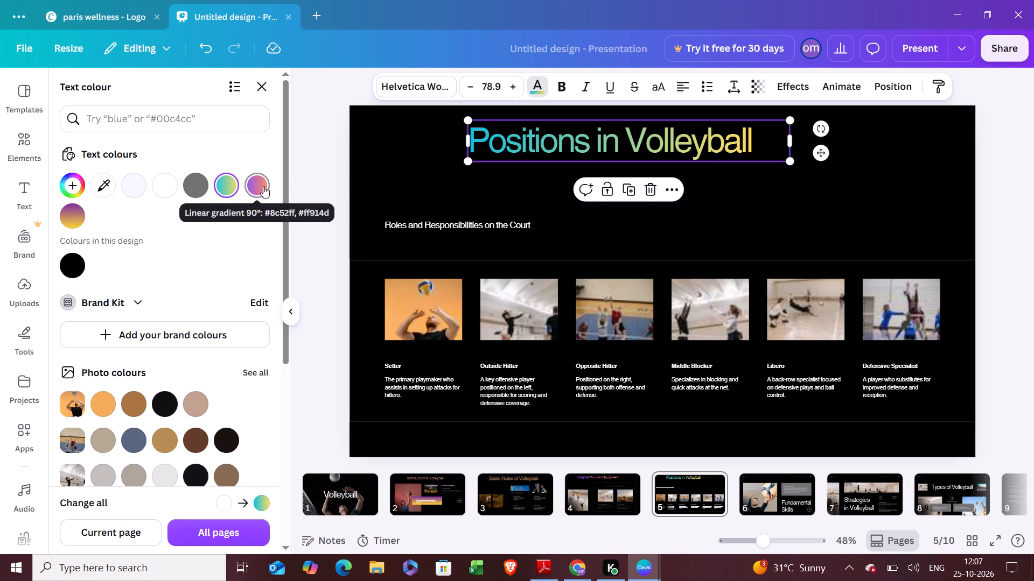
Give "Roles and Responsibilities on the Court" the #0cc0df to #ffde59 gradient, centre it beneath the title and make it bold.
left_click(444, 226)
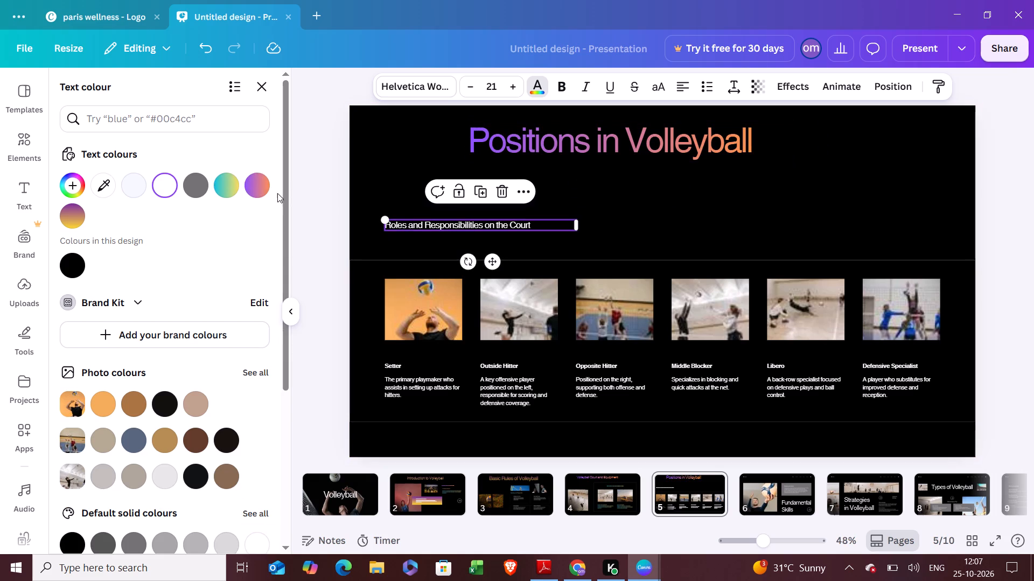
left_click(233, 182)
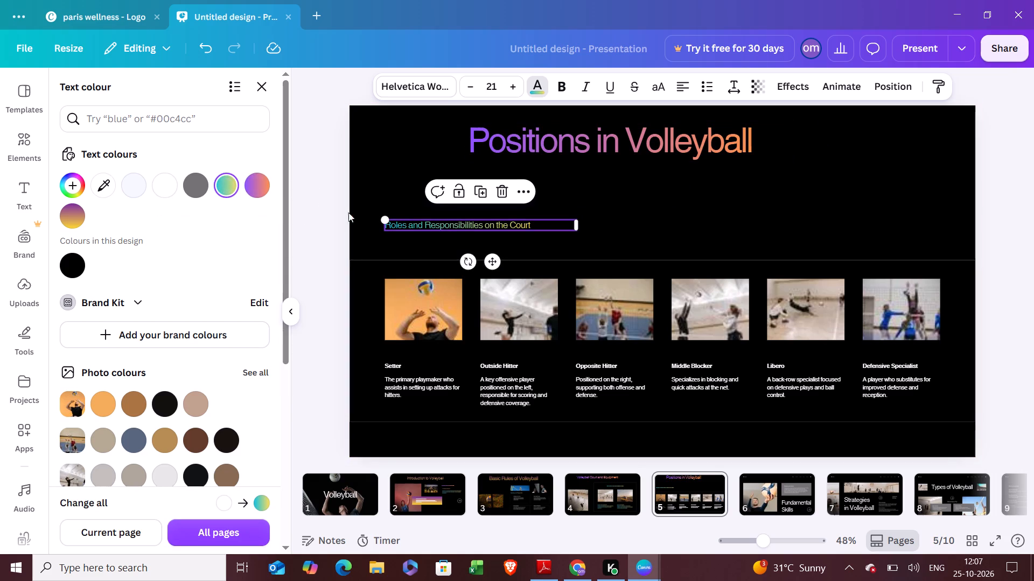
left_click_drag(410, 224, 563, 222)
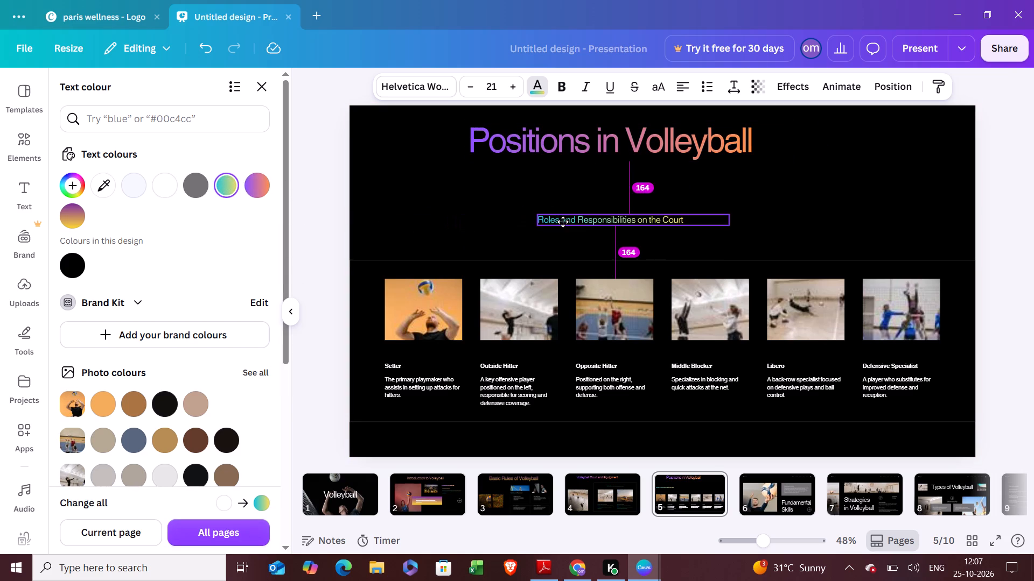
left_click_drag(563, 222, 560, 206)
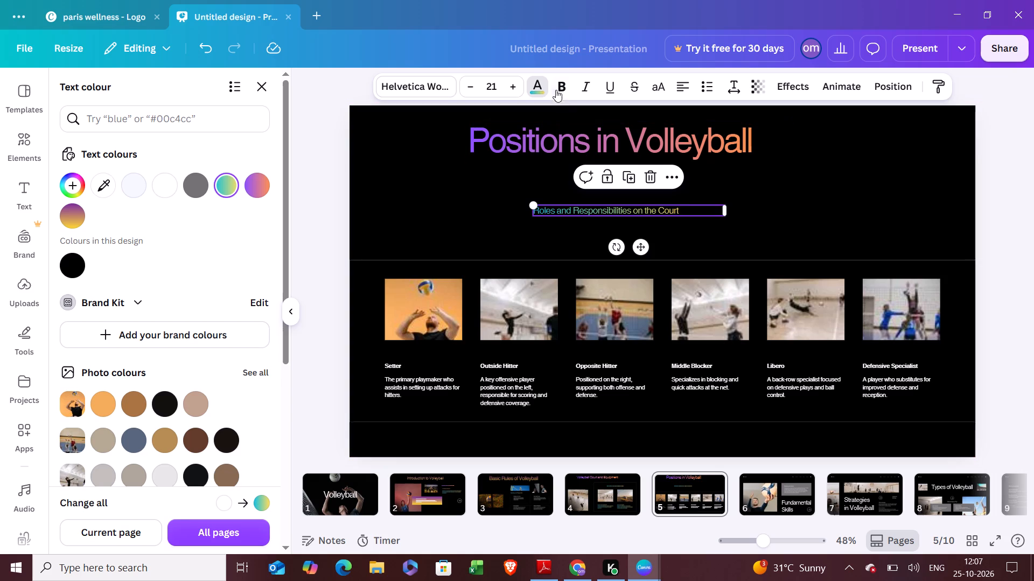
left_click(556, 86)
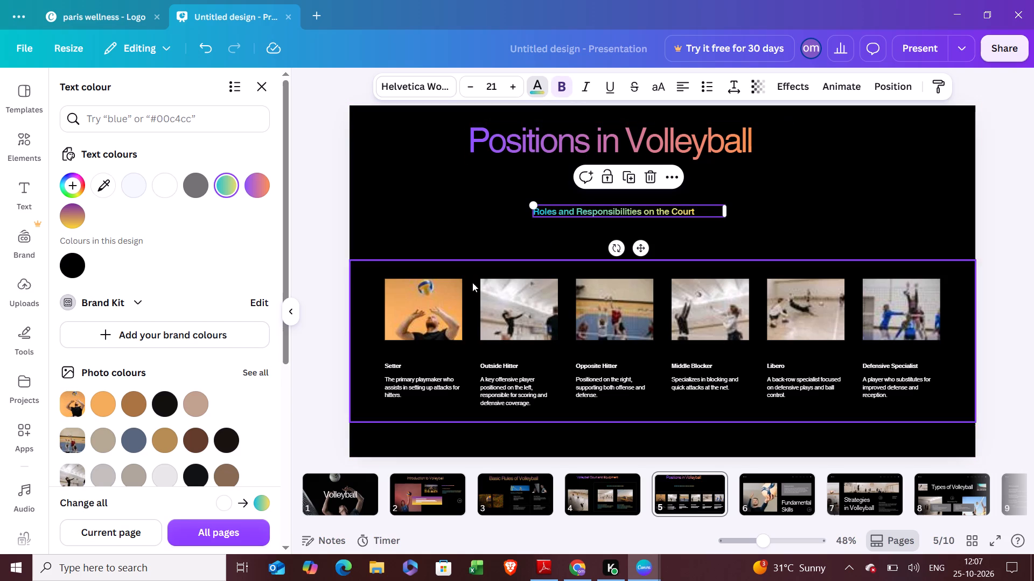
Shift the full-width outlined rectangle around the six player positions slightly upward, keeping the photos and descriptions inside it.
left_click(455, 308)
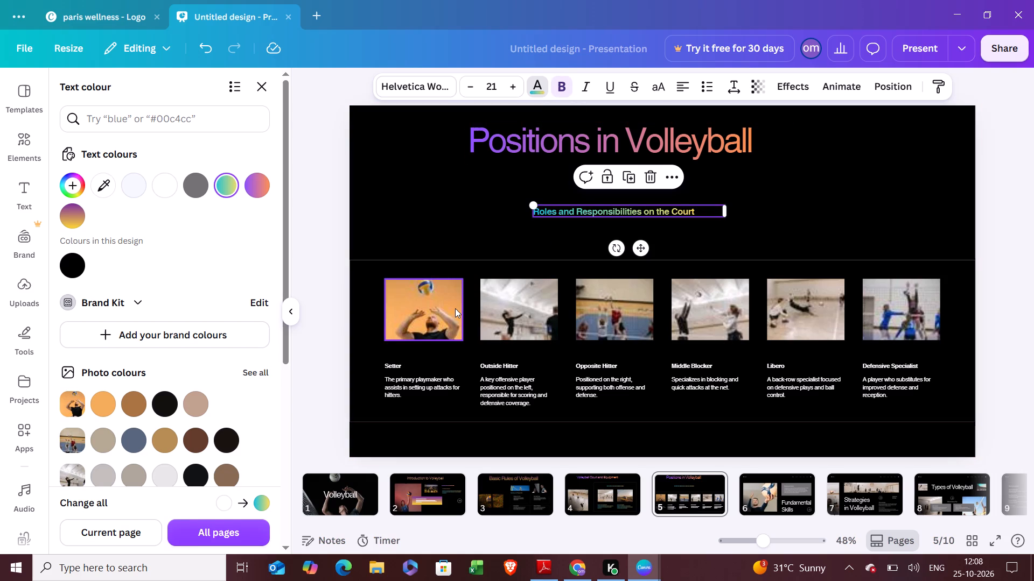
left_click(364, 351)
left_click_drag(364, 351, 364, 314)
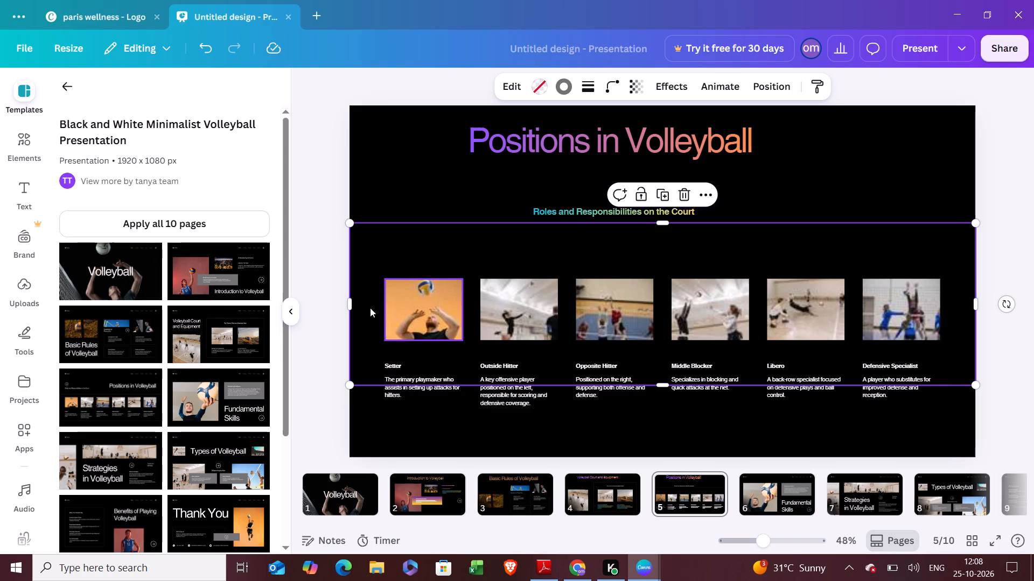
left_click_drag(351, 306, 351, 323)
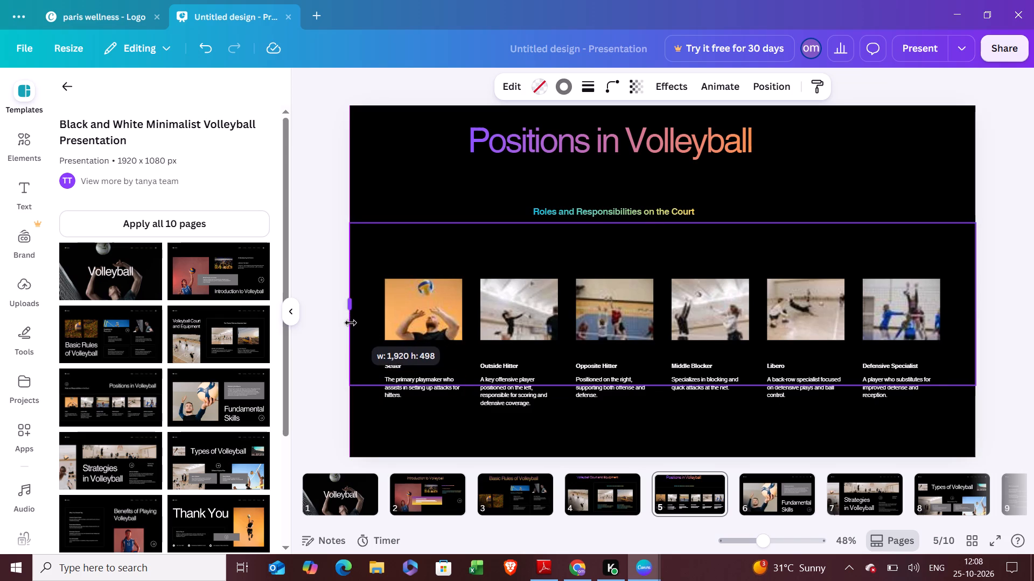
left_click_drag(351, 323, 351, 326)
left_click_drag(359, 303, 360, 331)
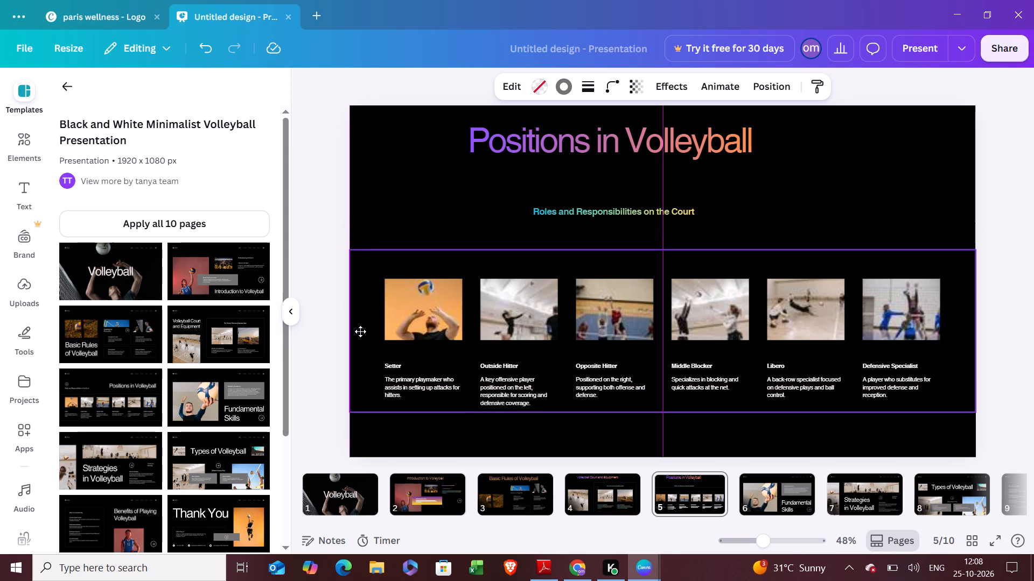
left_click_drag(360, 331, 361, 335)
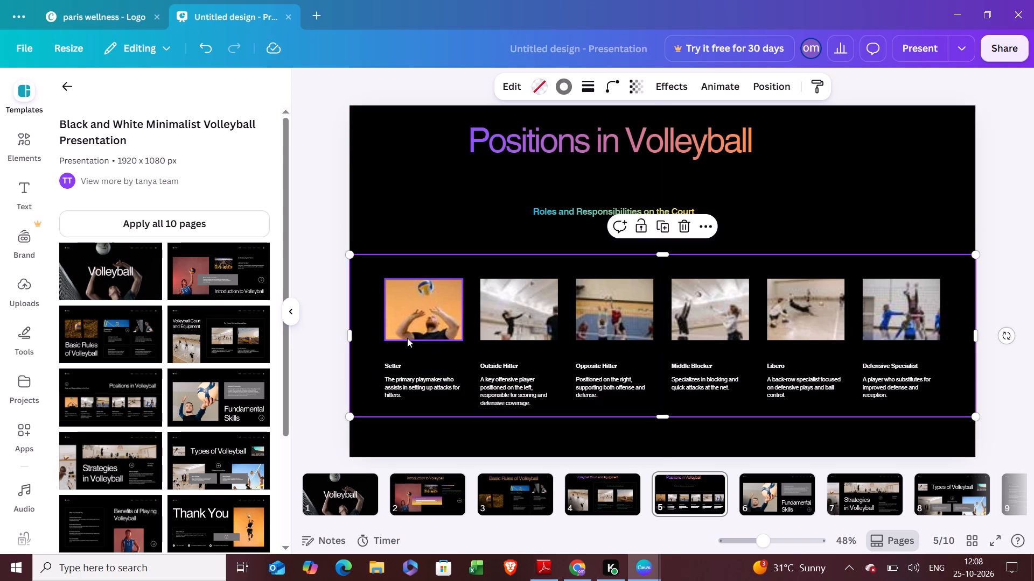
On page 6, delete the small logo mark and the Borcelle brand text from the header.
left_click(741, 483)
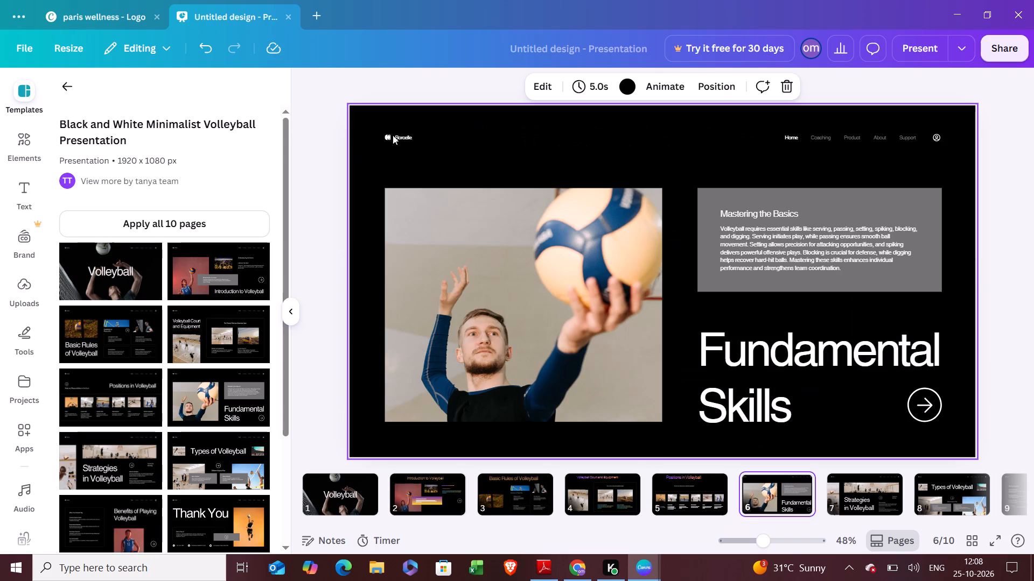
left_click(386, 138)
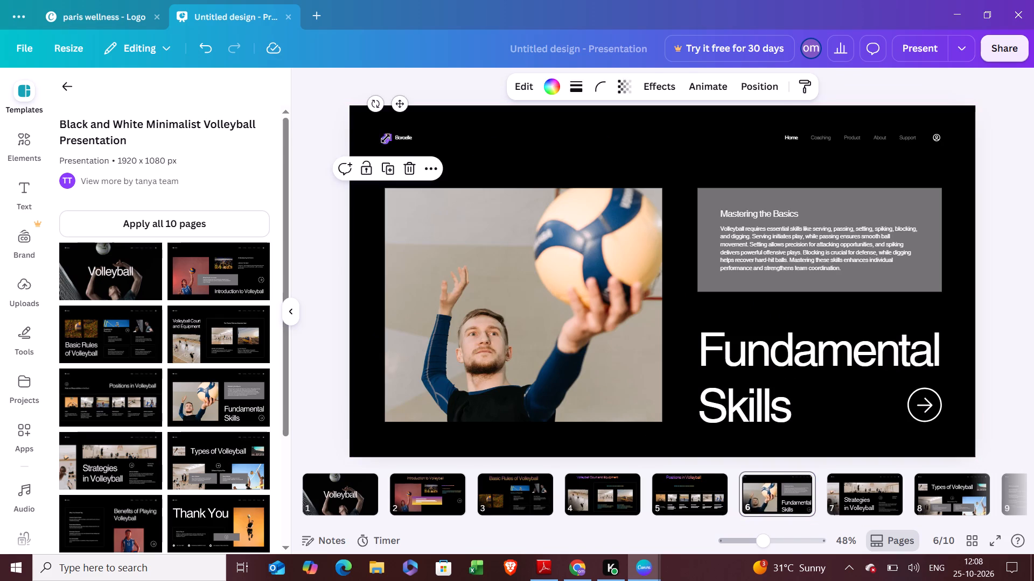
key("BackSpace")
key("BackSpace")
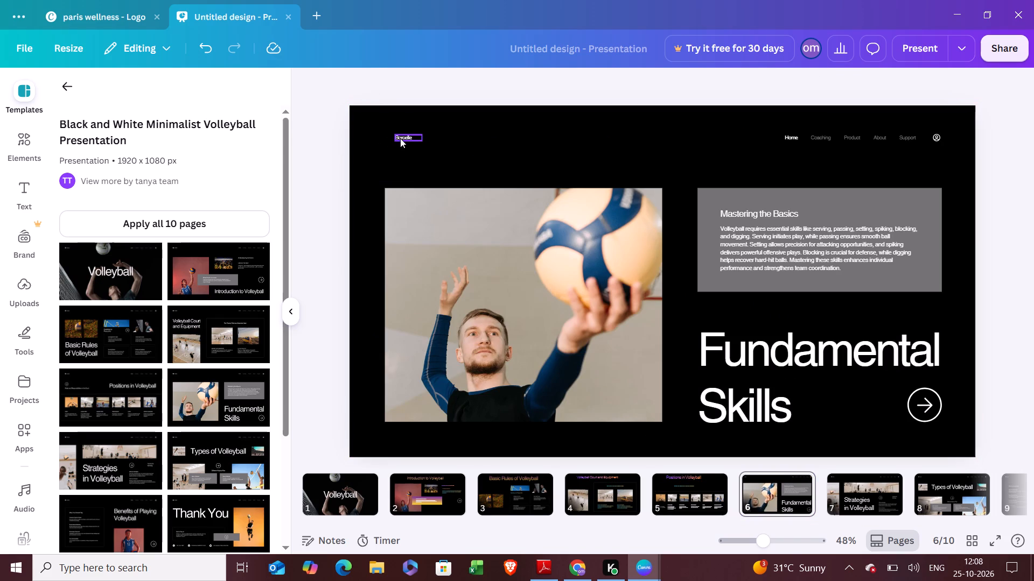
key("BackSpace")
left_click(405, 135)
key("BackSpace")
Delete the Home, Coaching, Product, About and Support links and the profile icon from the page 6 header.
key("BackSpace")
key("BackSpace")
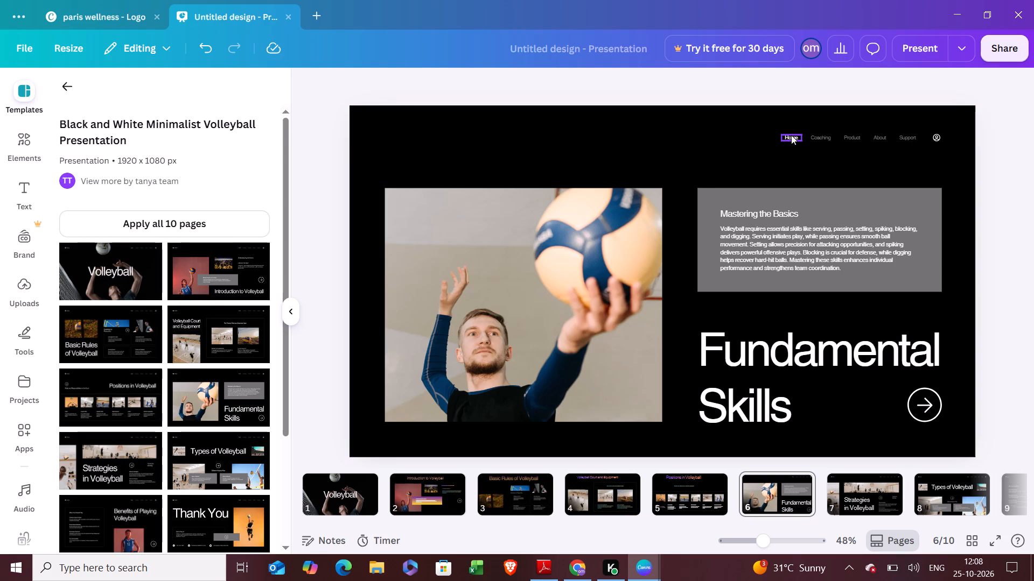
key("BackSpace")
left_click(791, 135)
key("BackSpace")
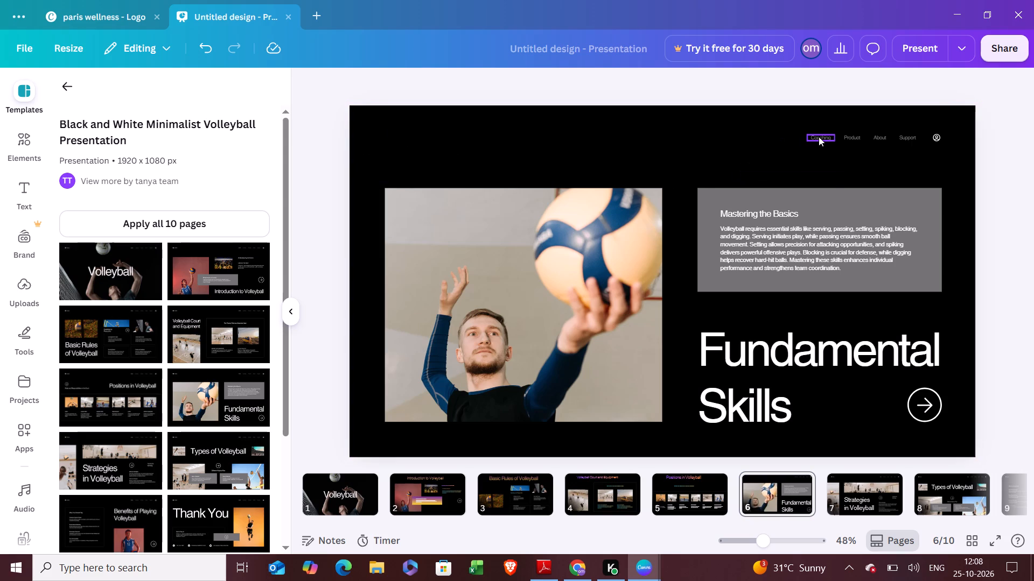
left_click(819, 137)
key("BackSpace")
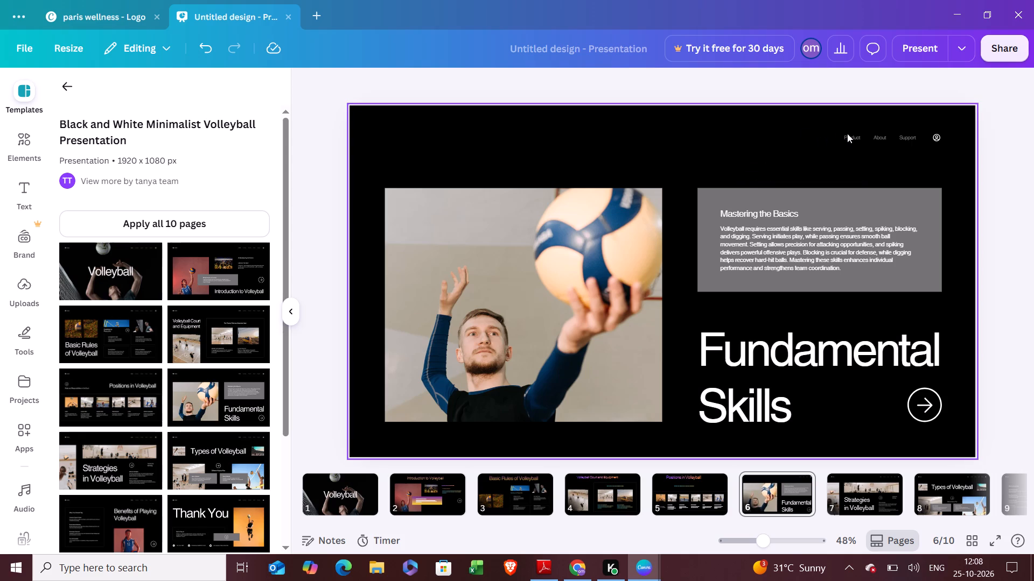
left_click(848, 136)
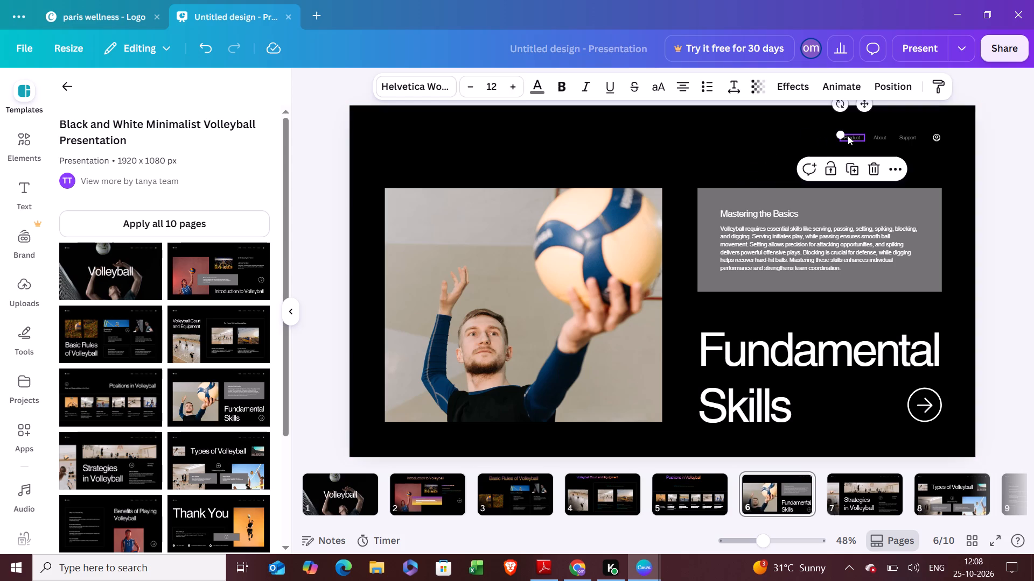
key("BackSpace")
left_click(881, 136)
key("BackSpace")
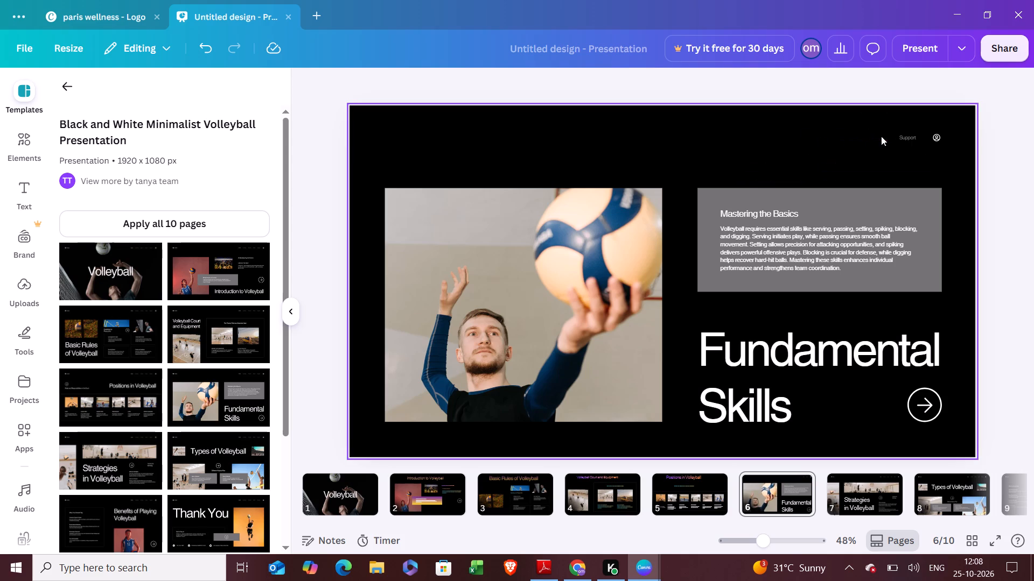
left_click(911, 136)
key("BackSpace")
left_click(937, 136)
key("BackSpace")
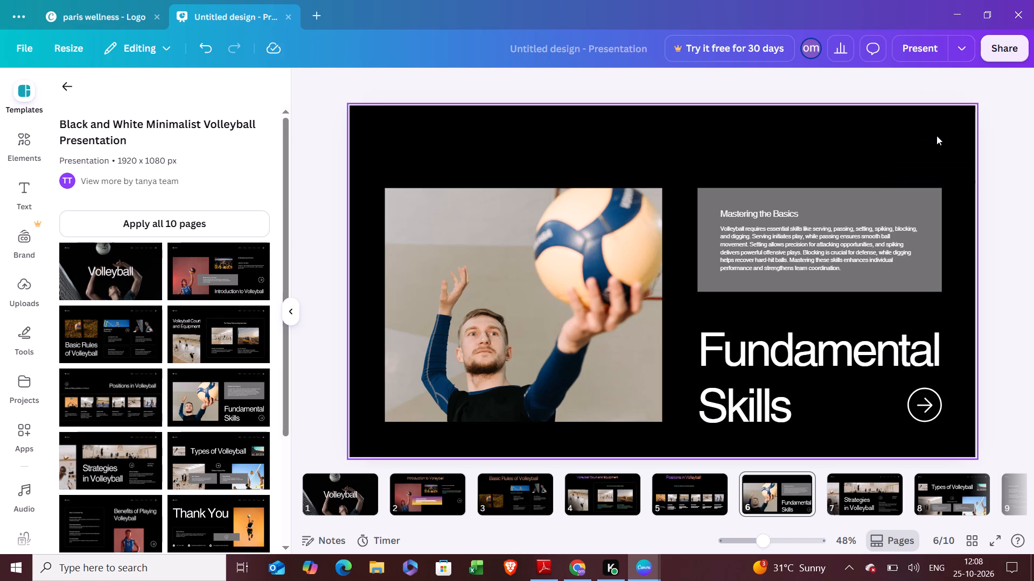
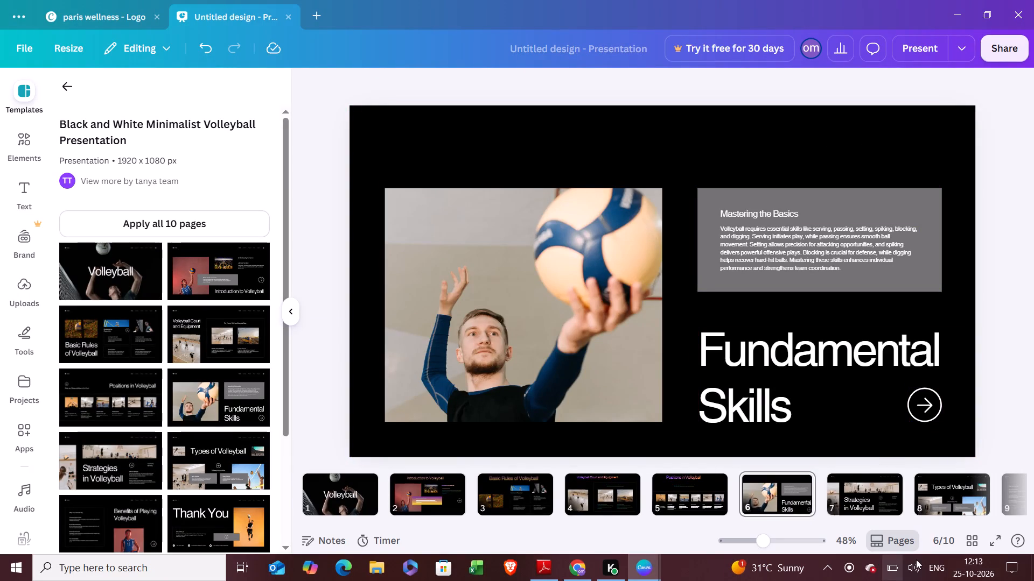
Delete the circled arrow icon beside the "Fundamental Skills" title on page 6.
left_click(919, 403)
key("BackSpace")
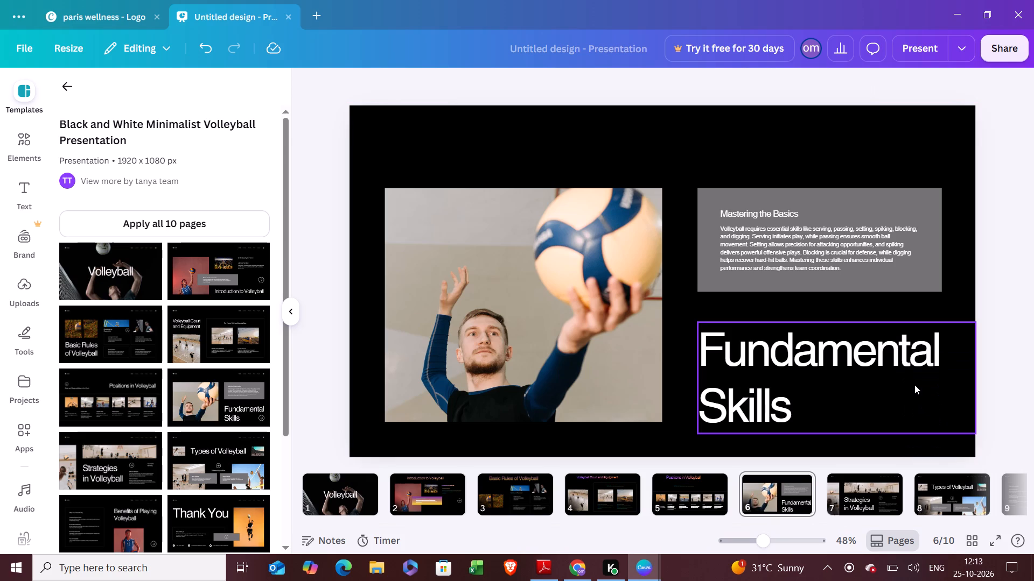
Move the "Fundamental Skills" title above the photo and widen its text box so it fits on a single line.
left_click_drag(914, 385, 718, 161)
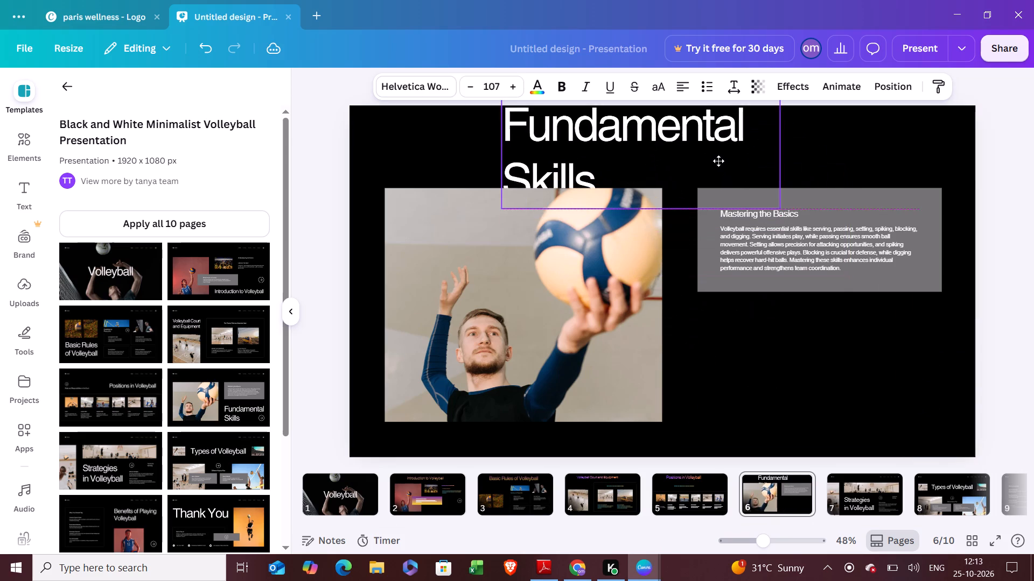
left_click_drag(718, 161, 686, 171)
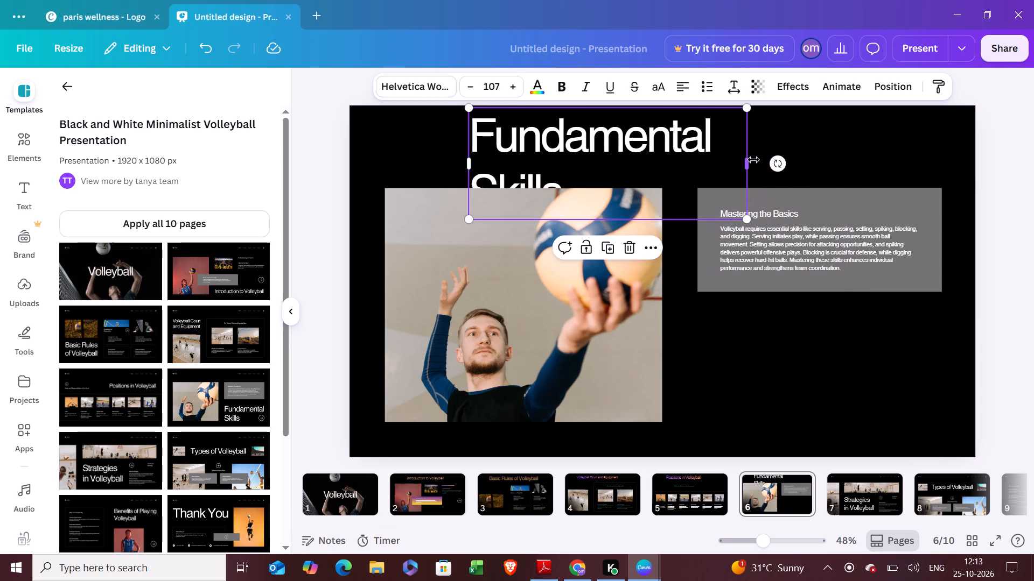
left_click_drag(755, 160, 890, 138)
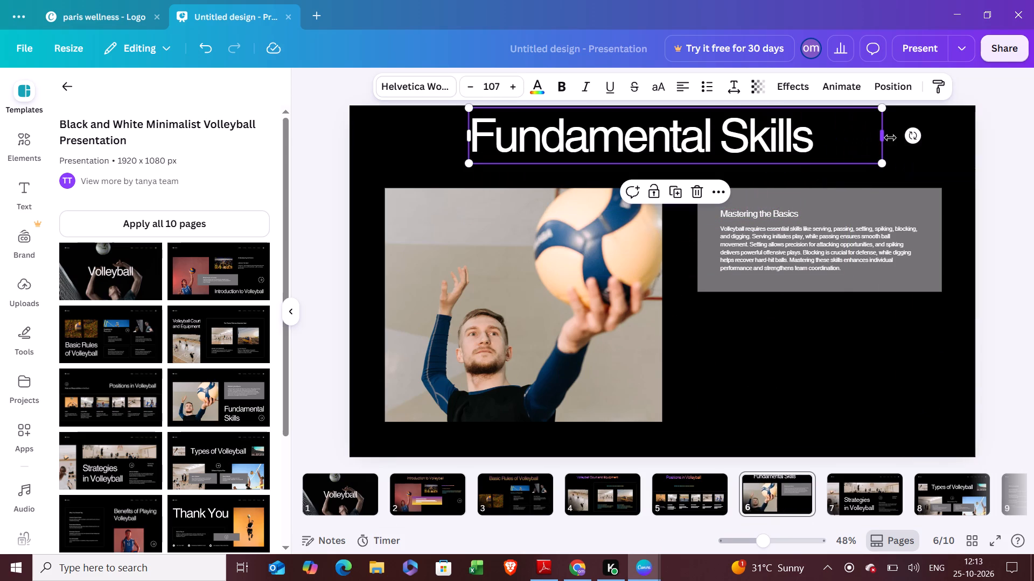
left_click_drag(774, 141, 763, 150)
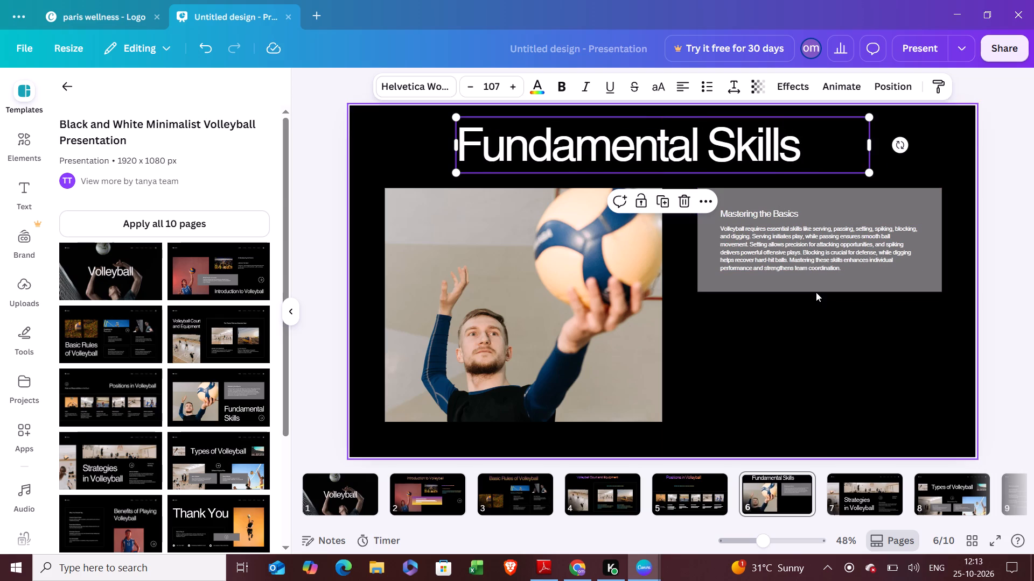
Apply the #8c52ff to #ff914d linear gradient to the "Fundamental Skills" title text.
left_click(766, 212)
left_click(704, 153)
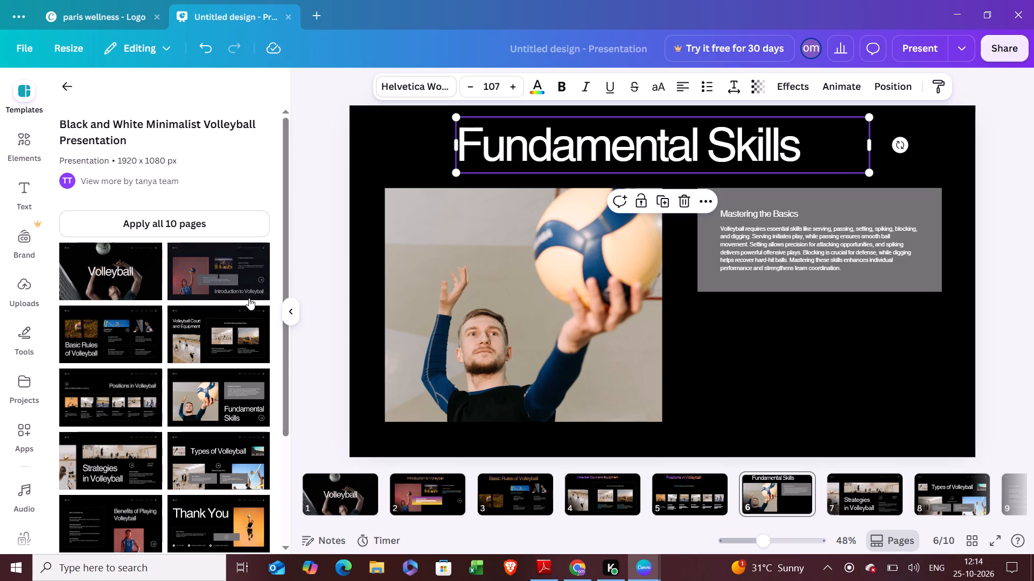
left_click(530, 84)
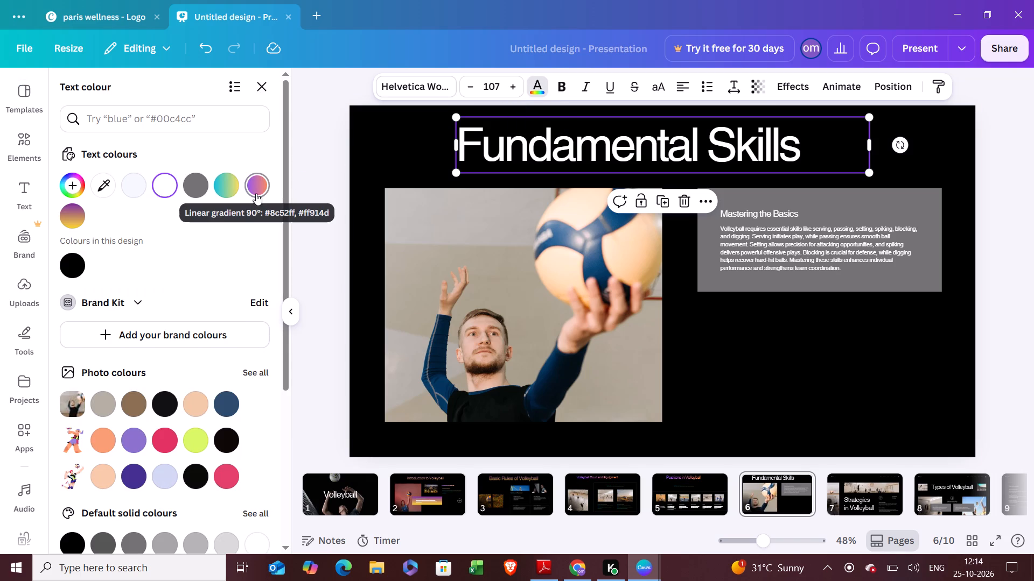
left_click(254, 187)
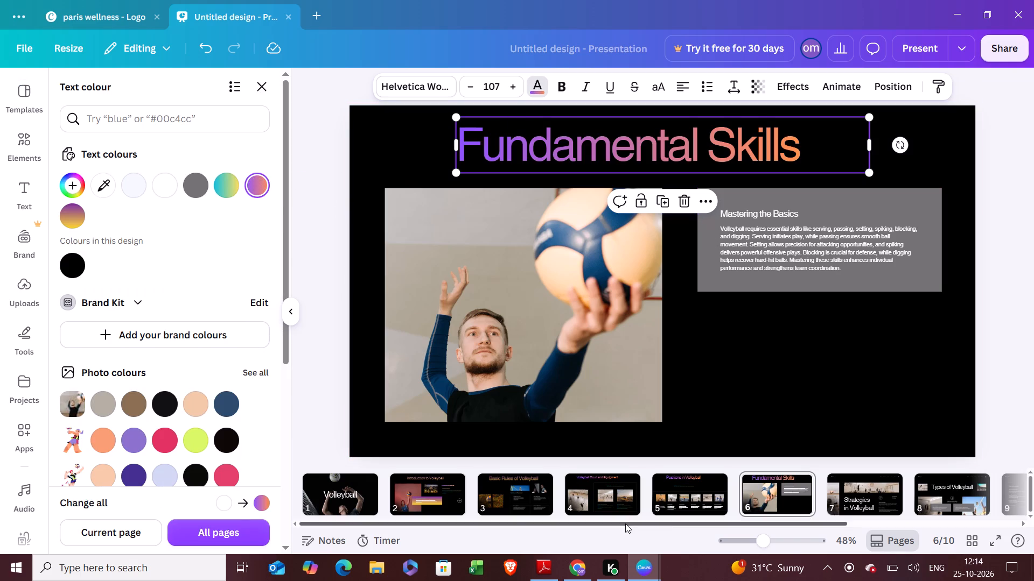
On page 7, delete the circled arrow icon beside the "Strategies in Volleyball" title.
left_click(837, 497)
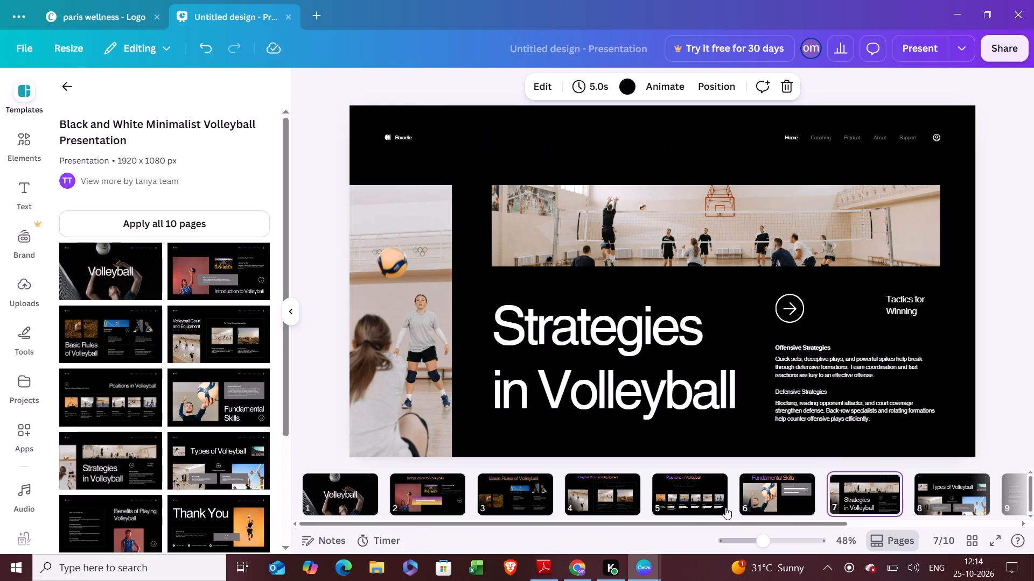
left_click(802, 299)
key("BackSpace")
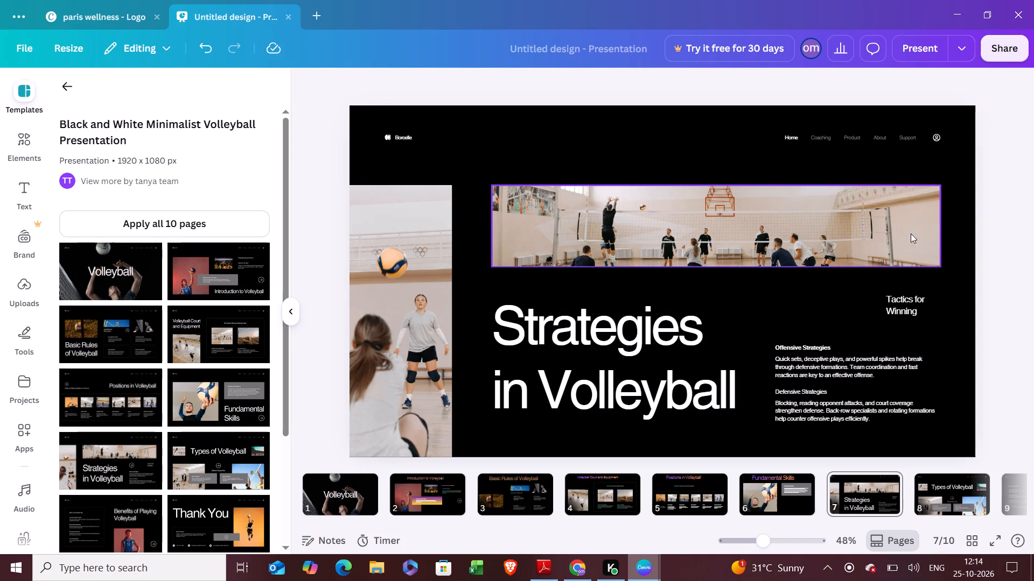
Delete the profile icon and the Support, About, Product, Coaching and Home links from the page 7 header.
left_click(933, 137)
key("BackSpace")
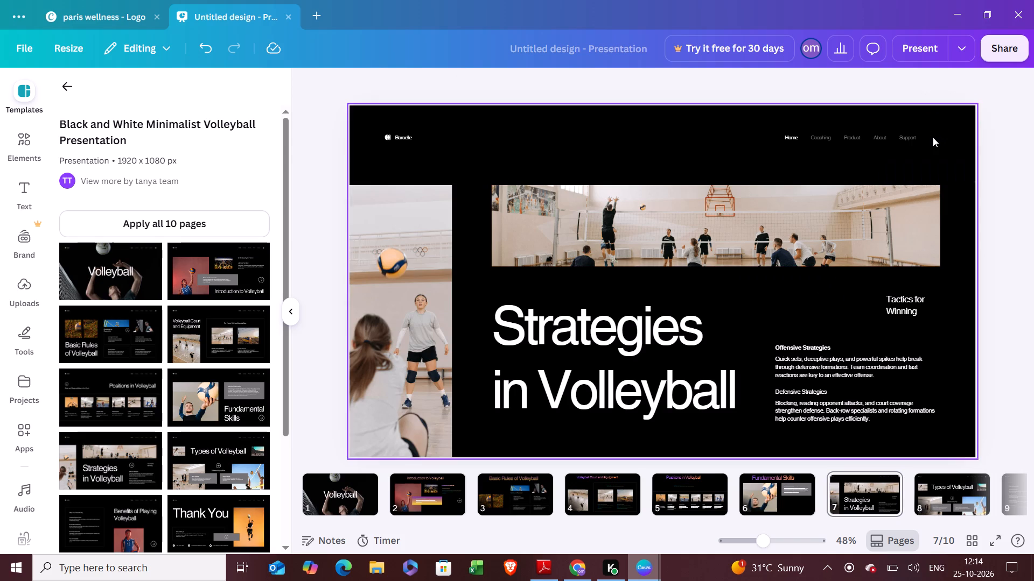
left_click(904, 137)
key("BackSpace")
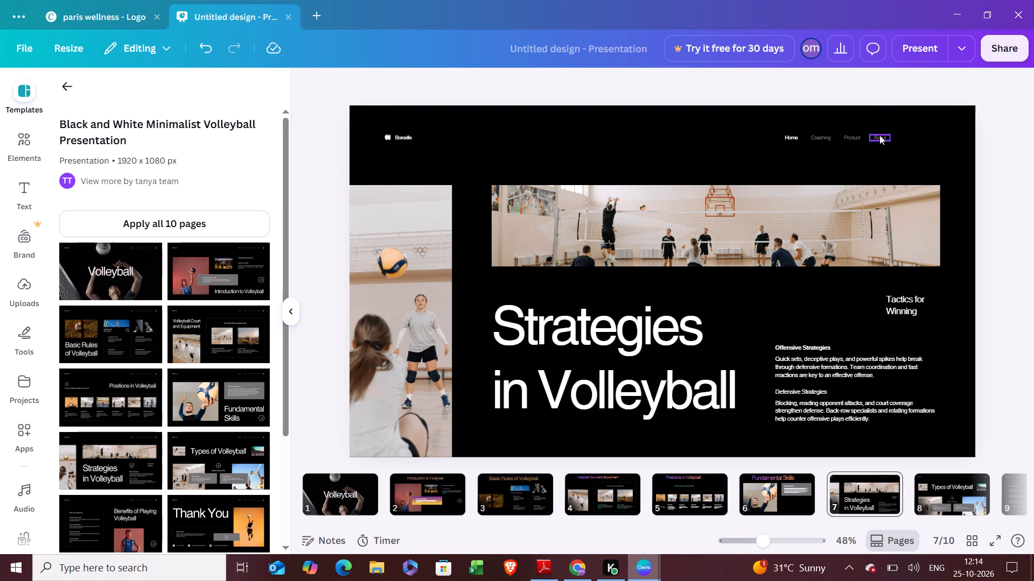
left_click(879, 135)
key("BackSpace")
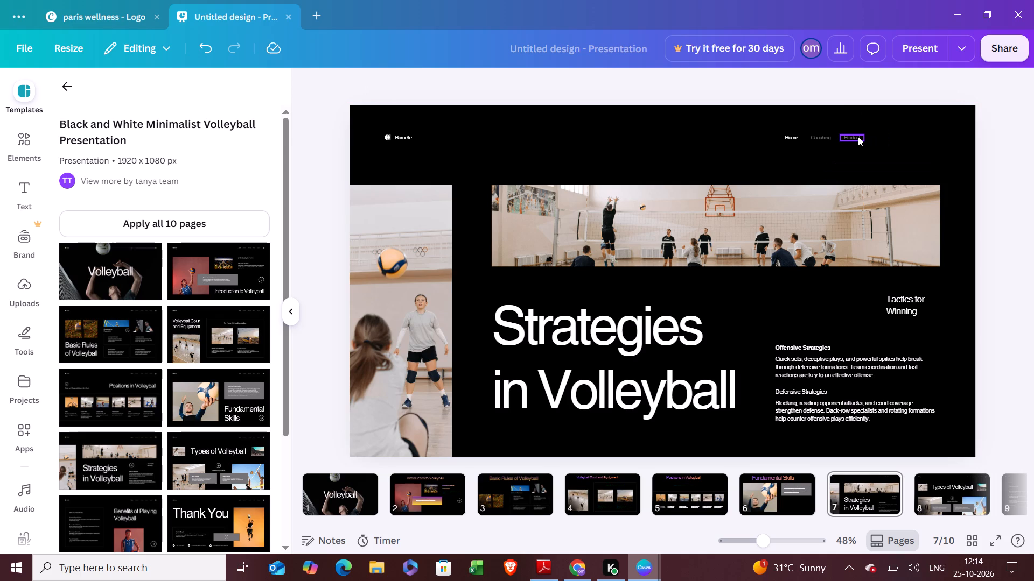
left_click(858, 137)
key("BackSpace")
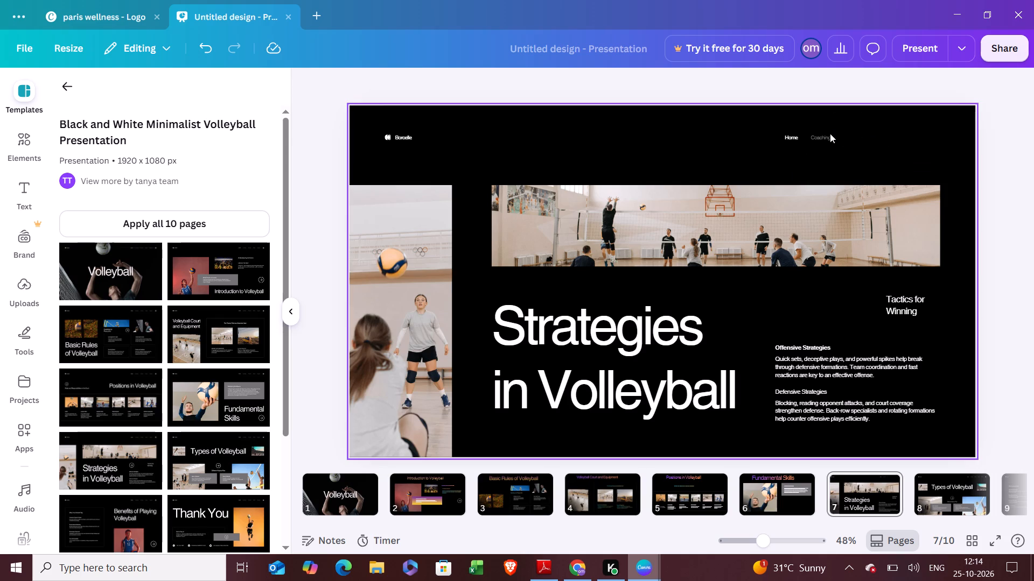
left_click(820, 136)
key("BackSpace")
left_click(790, 134)
key("BackSpace")
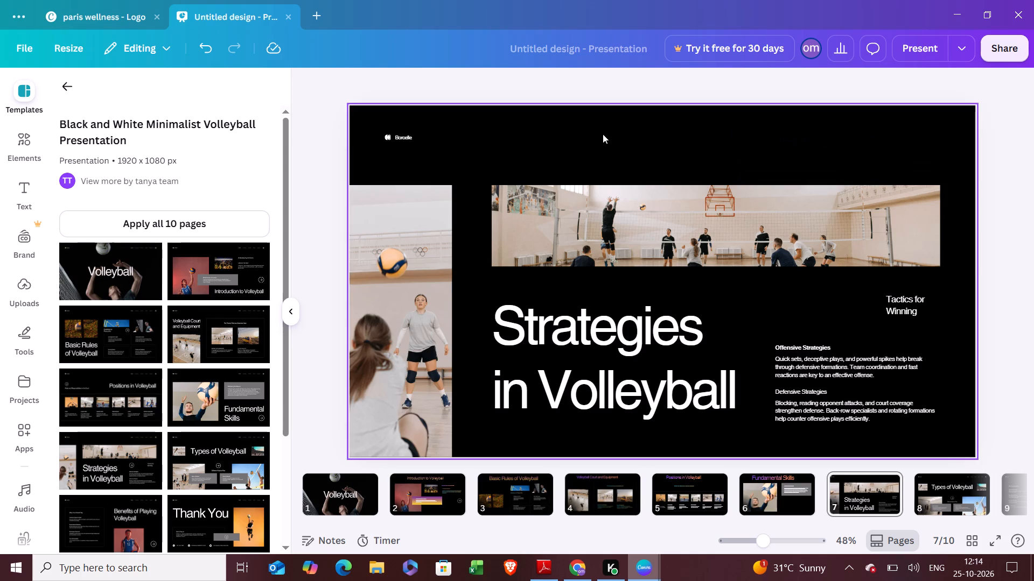
Delete the Borcelle brand text and the small logo mark from the page 7 header.
left_click(414, 140)
key("BackSpace")
left_click(388, 135)
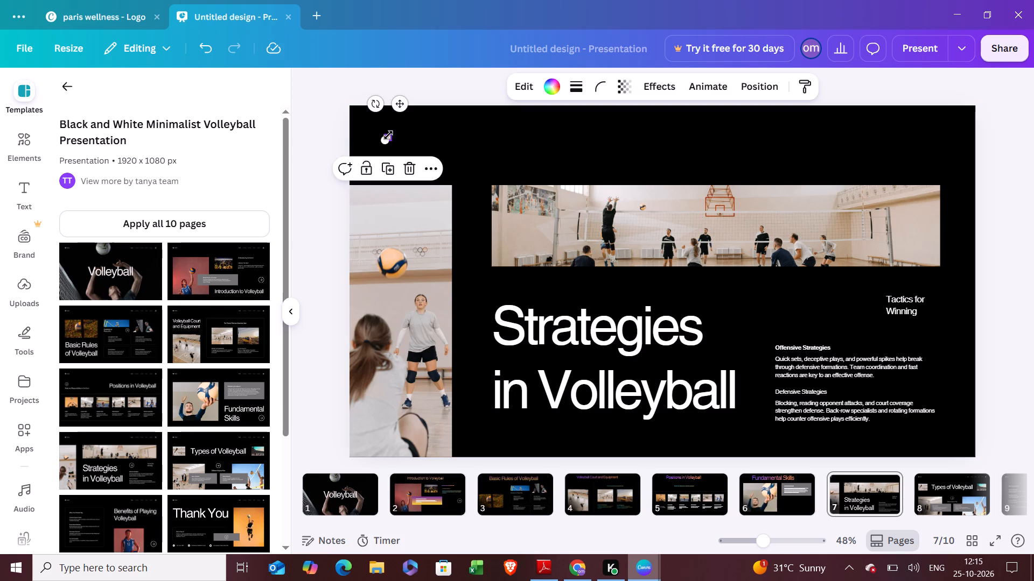
key("BackSpace")
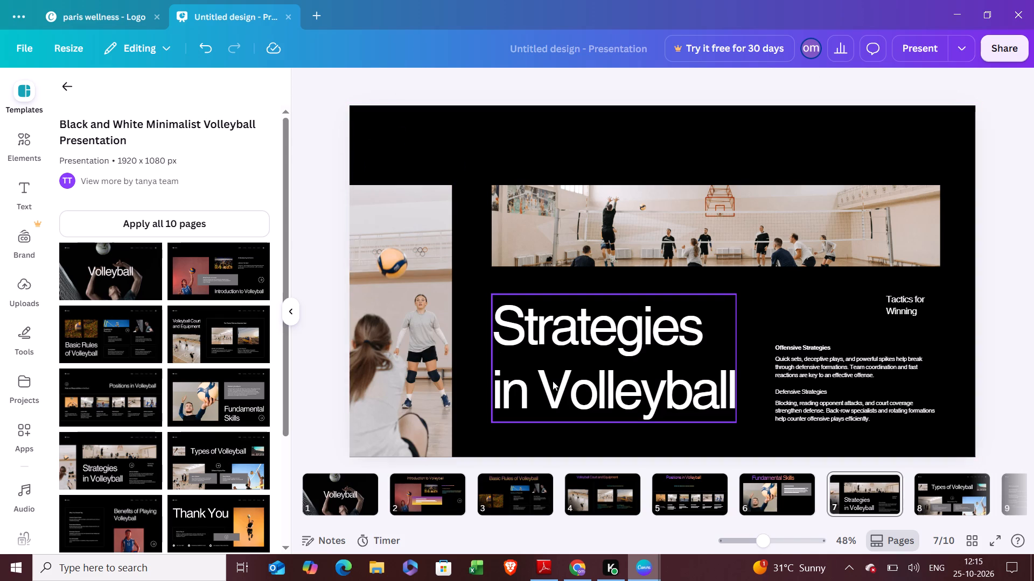
Move the "Strategies in Volleyball" title above the photos, widen it to fit one line and roughly centre it across the page.
right_click_drag(553, 381, 567, 257)
right_click_drag(581, 331, 576, 253)
right_click_drag(599, 314, 593, 280)
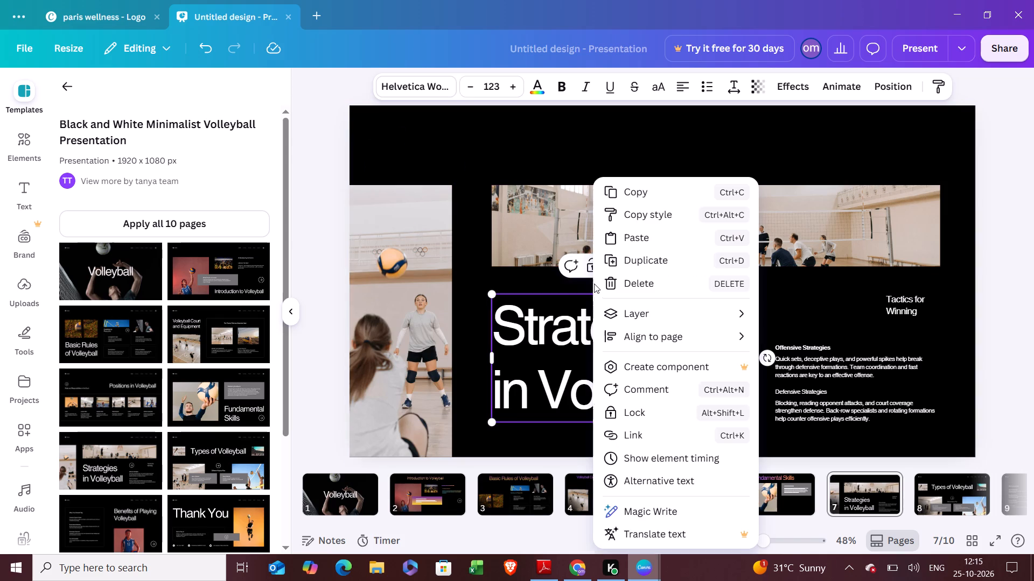
left_click_drag(535, 328, 533, 288)
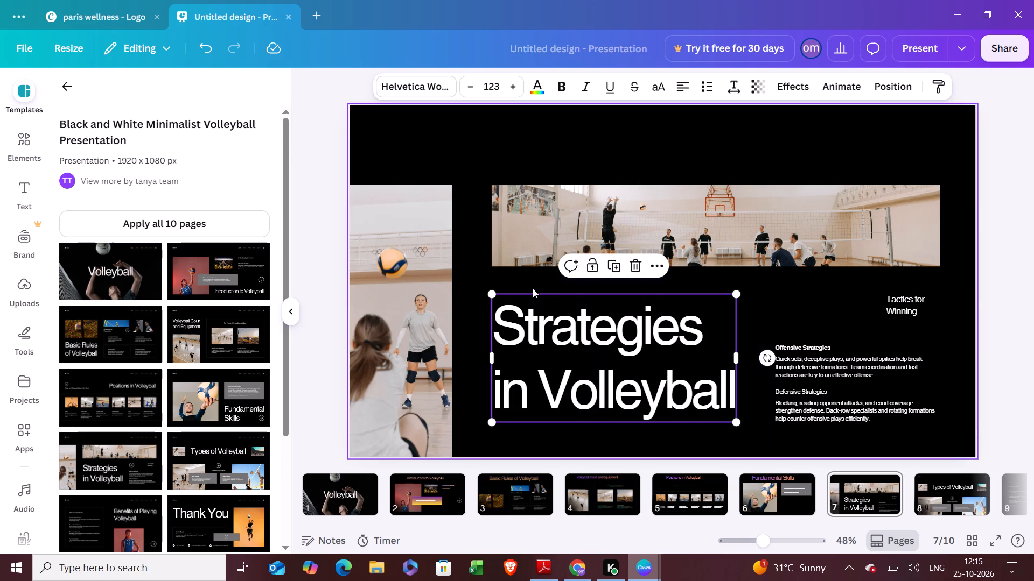
left_click_drag(556, 323, 529, 131)
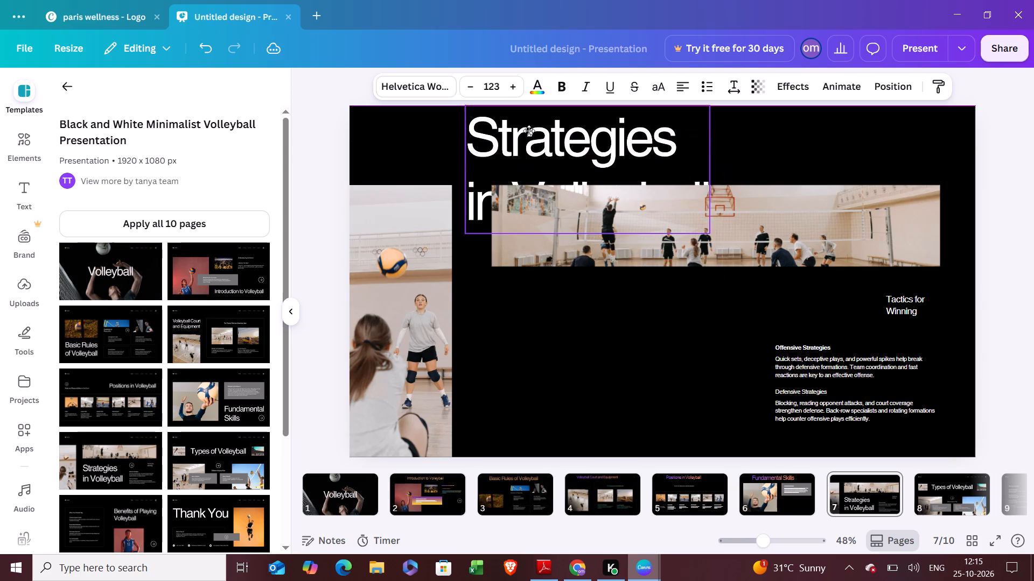
left_click_drag(529, 131, 509, 137)
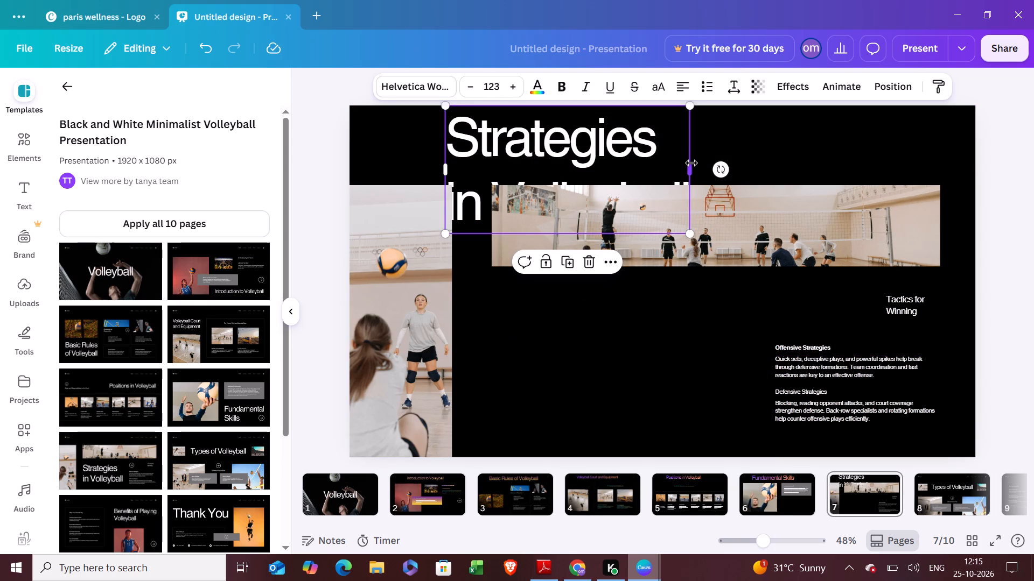
left_click_drag(691, 163, 921, 121)
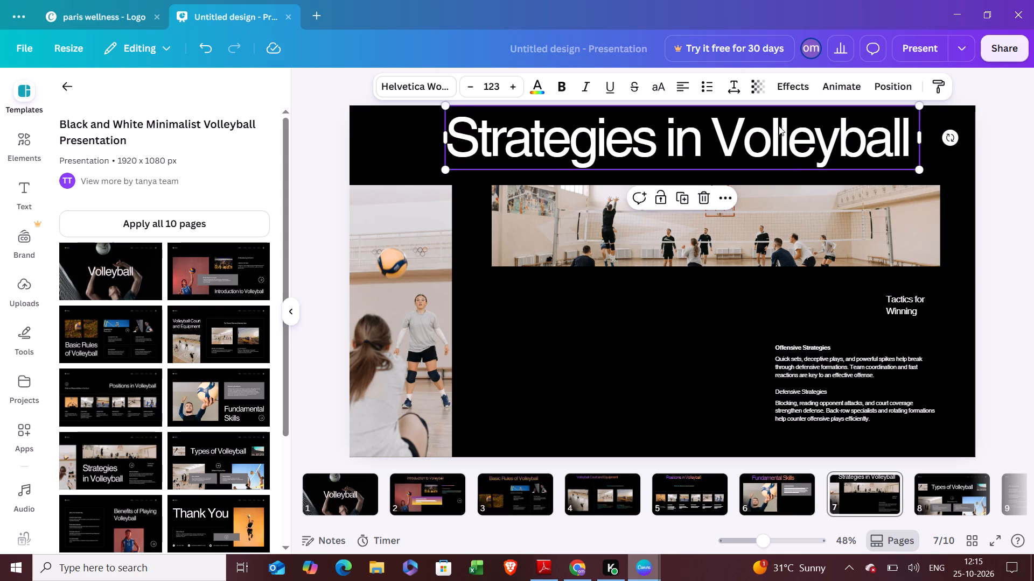
left_click_drag(779, 126, 732, 134)
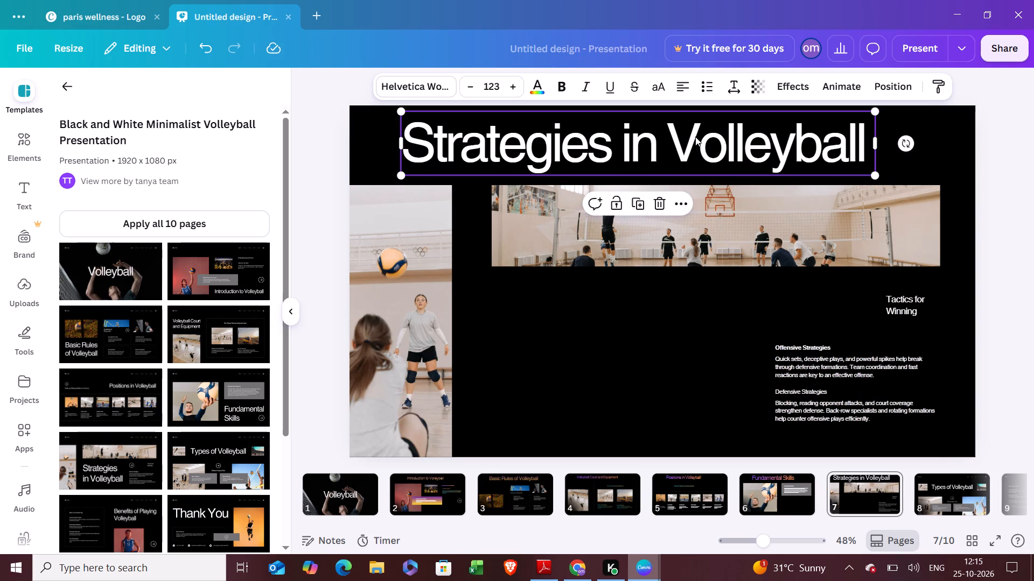
Shift the wide volleyball match photo slightly down, leaving more space beneath the title.
left_click_drag(681, 211, 677, 240)
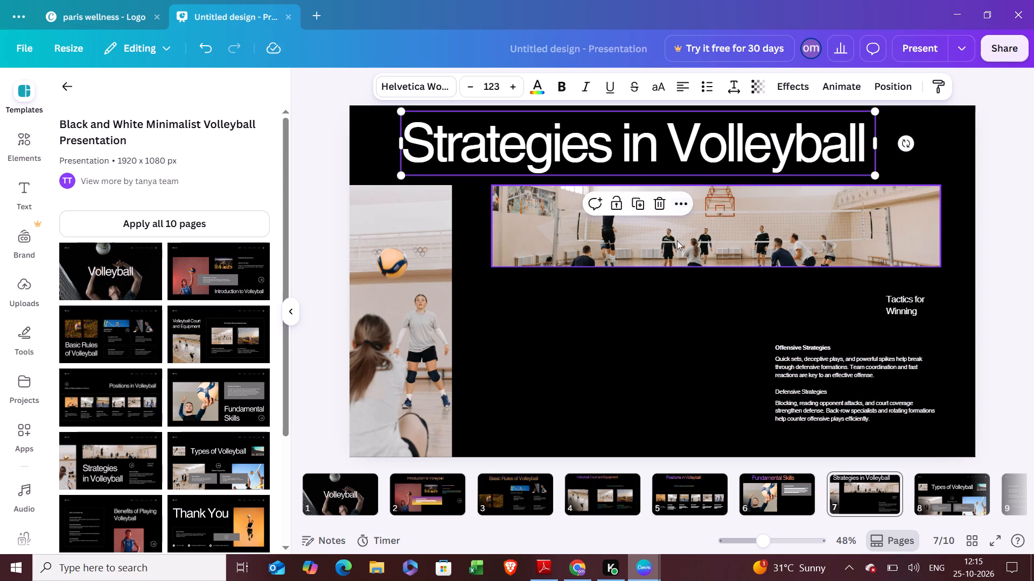
left_click_drag(677, 240, 674, 260)
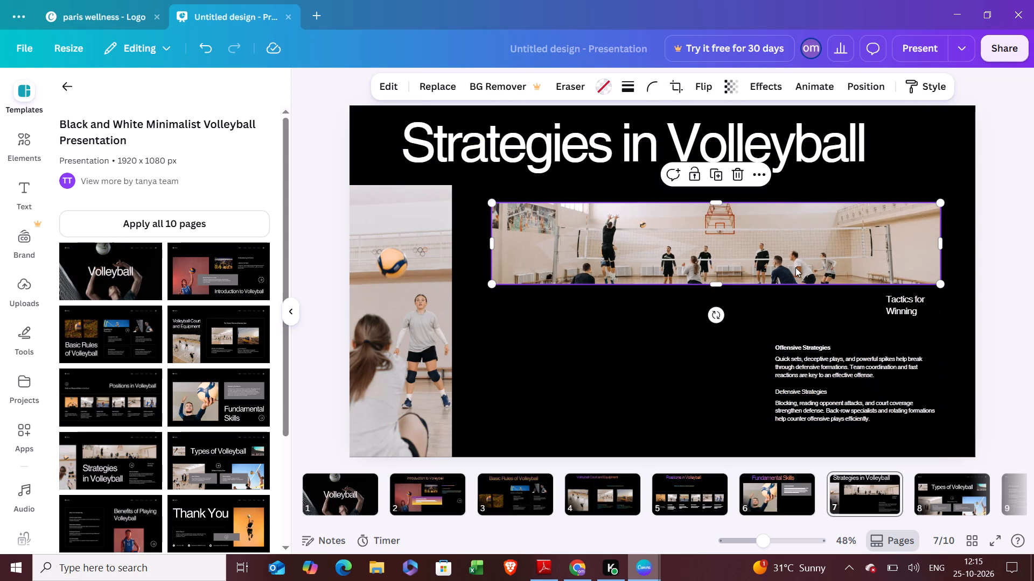
Move "Tactics for Winning" beneath the middle of the wide photo and widen its text box to fit one line.
left_click_drag(896, 301, 764, 305)
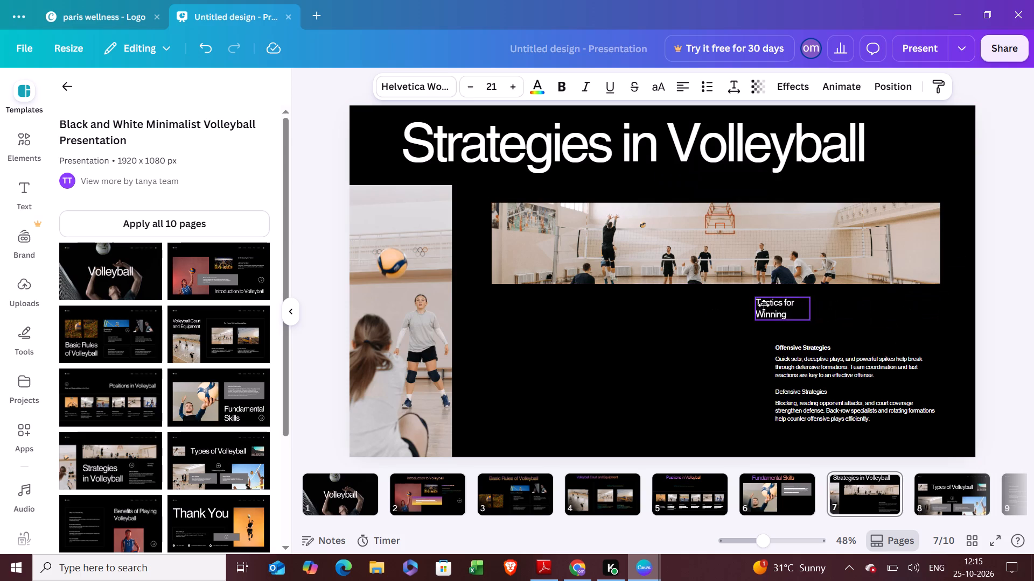
left_click_drag(764, 305, 676, 303)
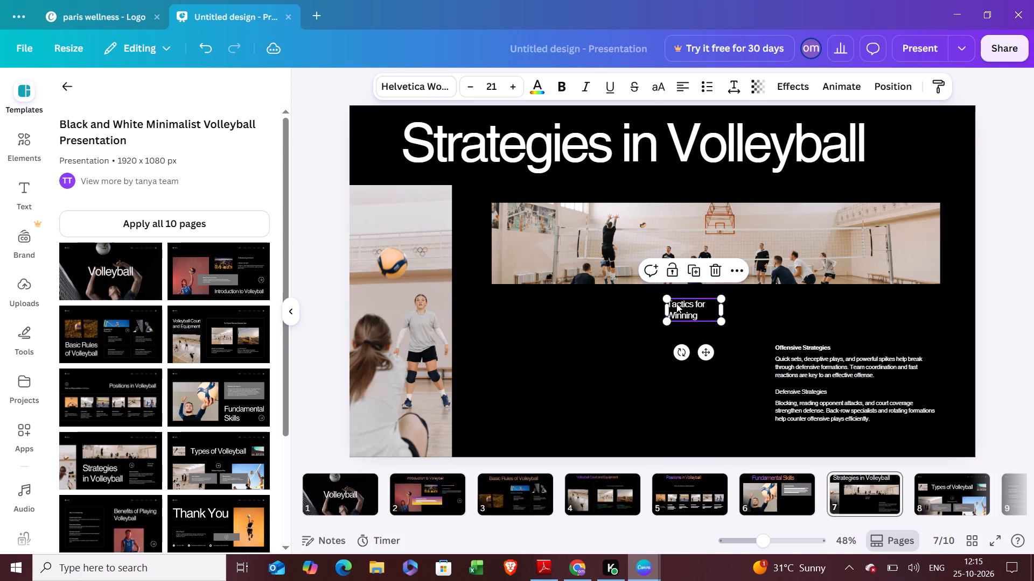
left_click_drag(722, 307, 763, 307)
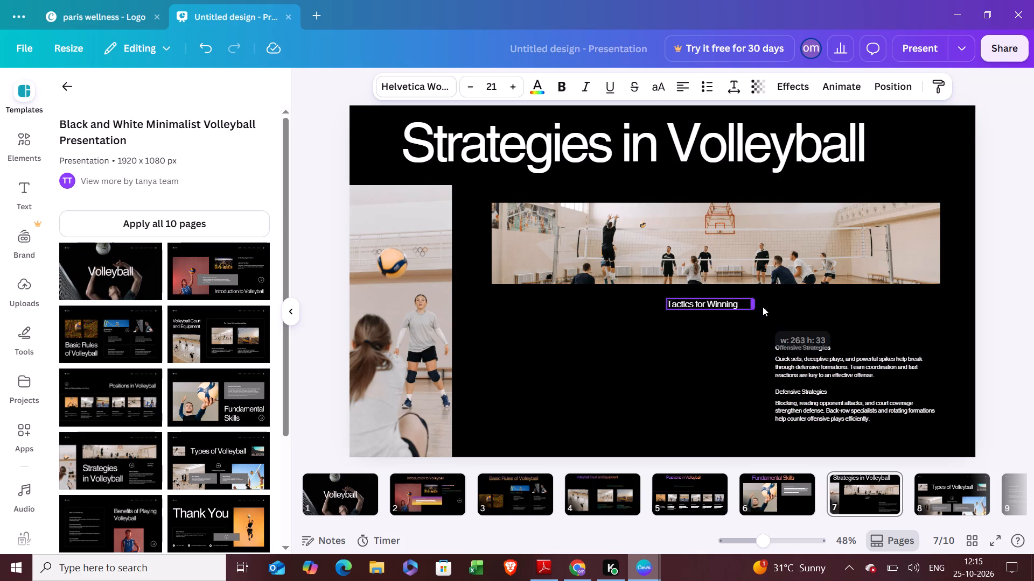
left_click_drag(763, 307, 792, 306)
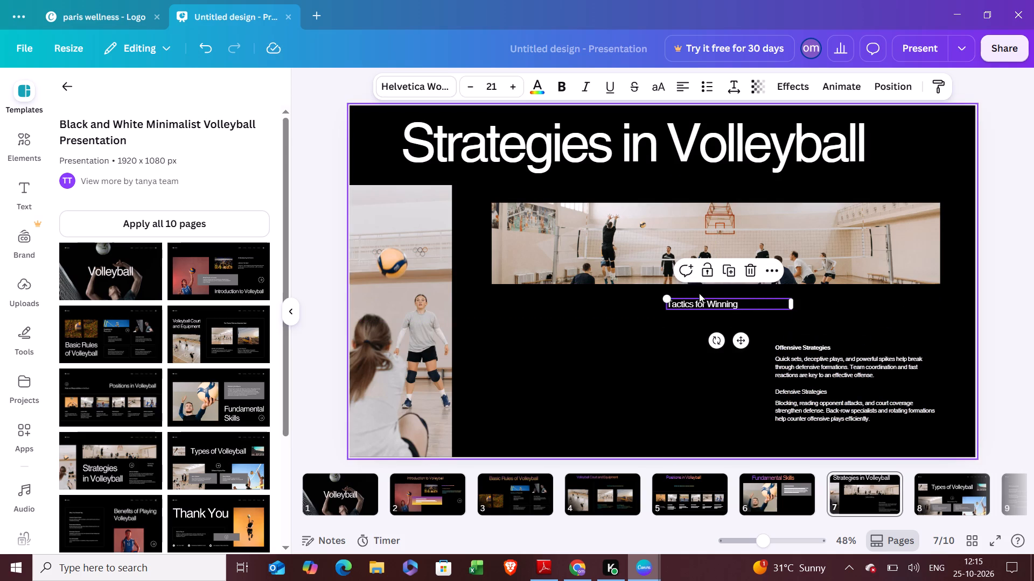
Make "Tactics for Winning" bold and give it the #0cc0df to #ffde59 gradient.
left_click(563, 84)
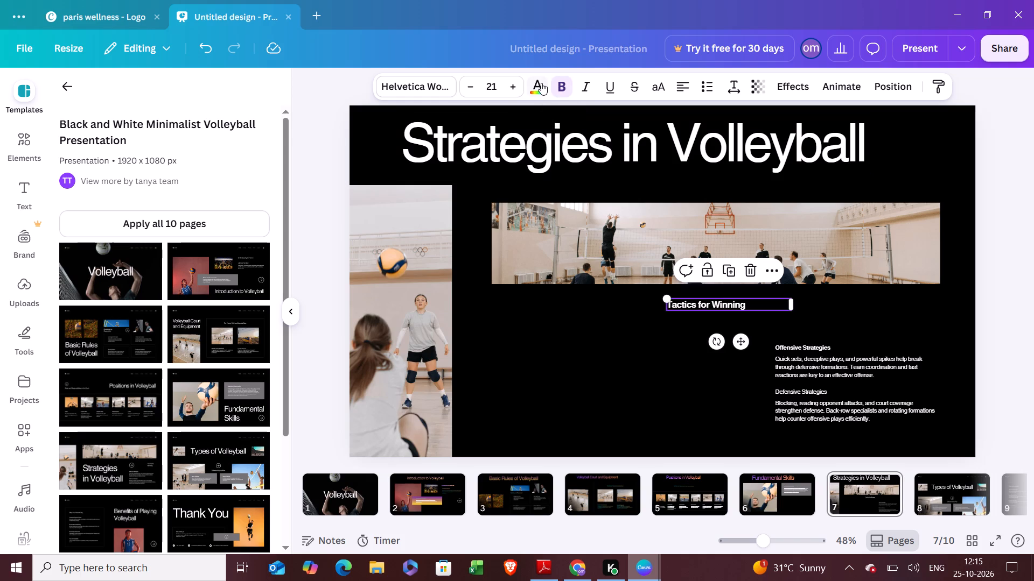
left_click(541, 83)
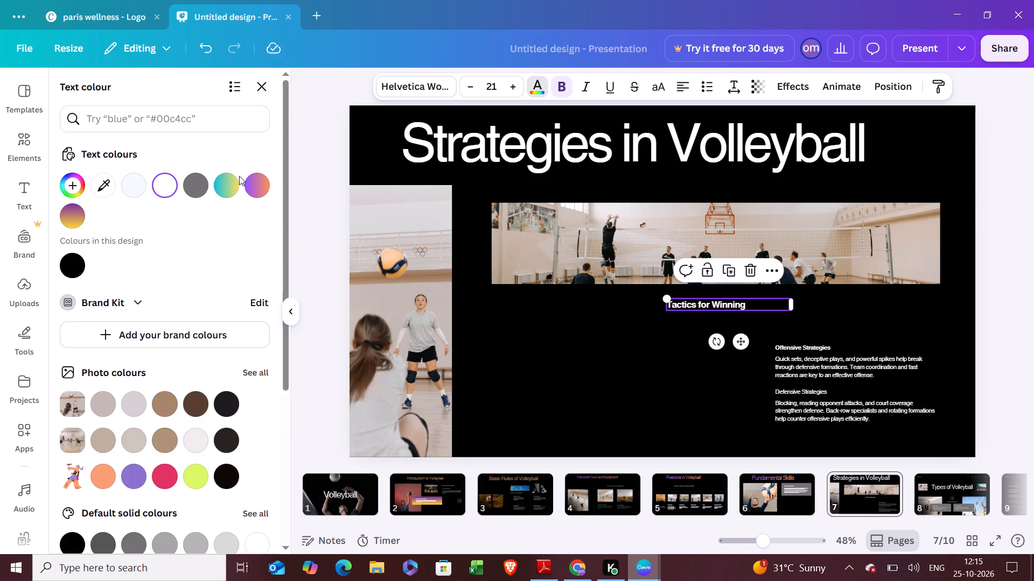
left_click(231, 182)
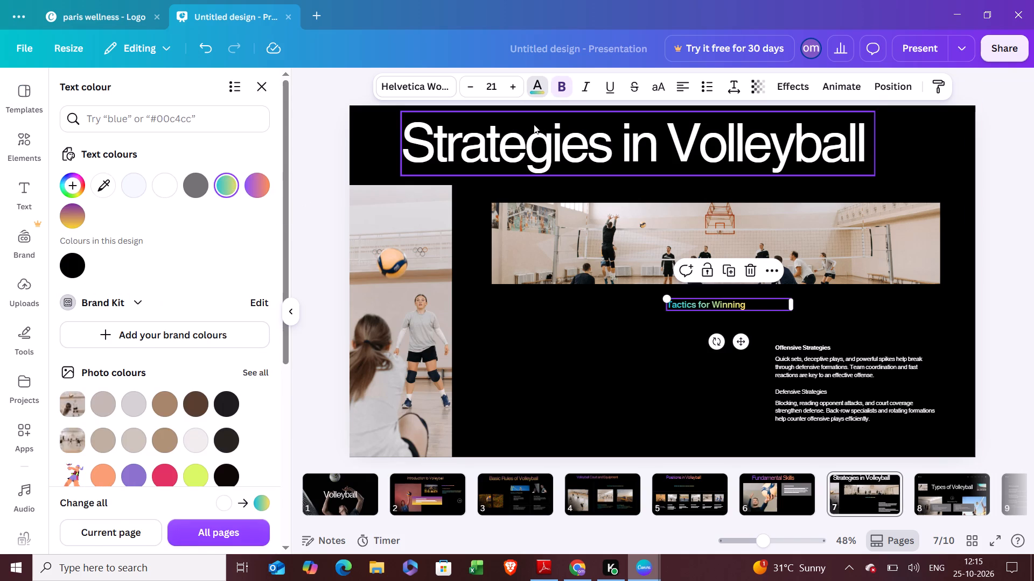
Apply the #8c52ff to #ff914d gradient to the "Strategies in Volleyball" title.
left_click(534, 124)
left_click(267, 178)
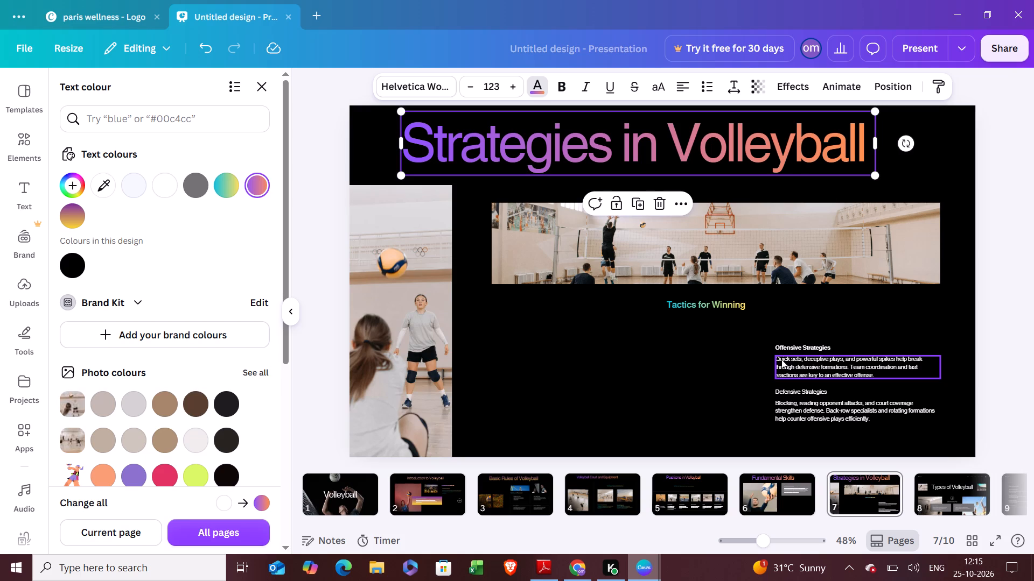
Move the "Offensive Strategies" and "Defensive Strategies" headings with their paragraphs into a stacked block beneath "Tactics for Winning".
left_click_drag(794, 346, 640, 339)
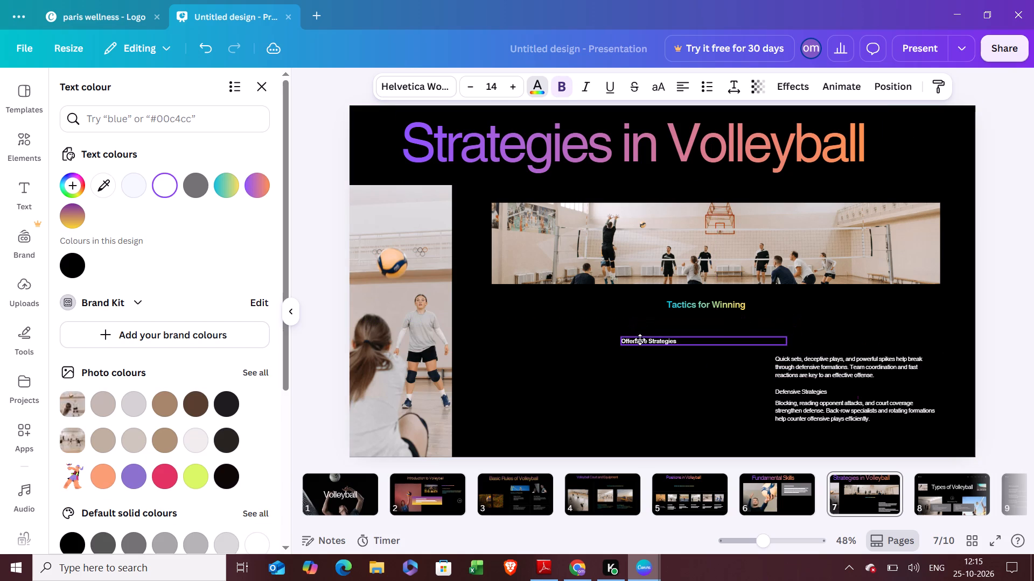
left_click_drag(640, 339, 636, 336)
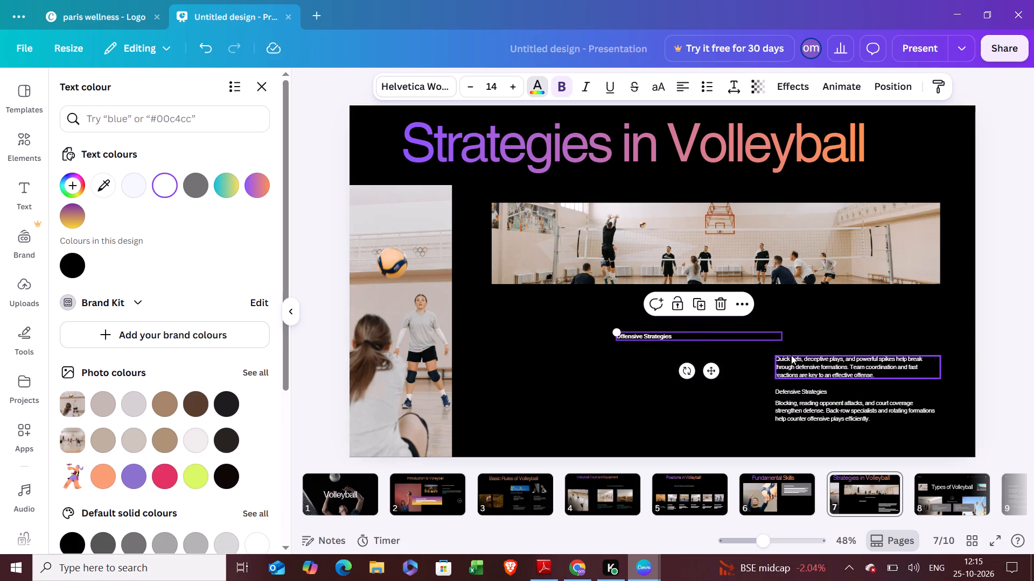
left_click_drag(791, 357, 627, 348)
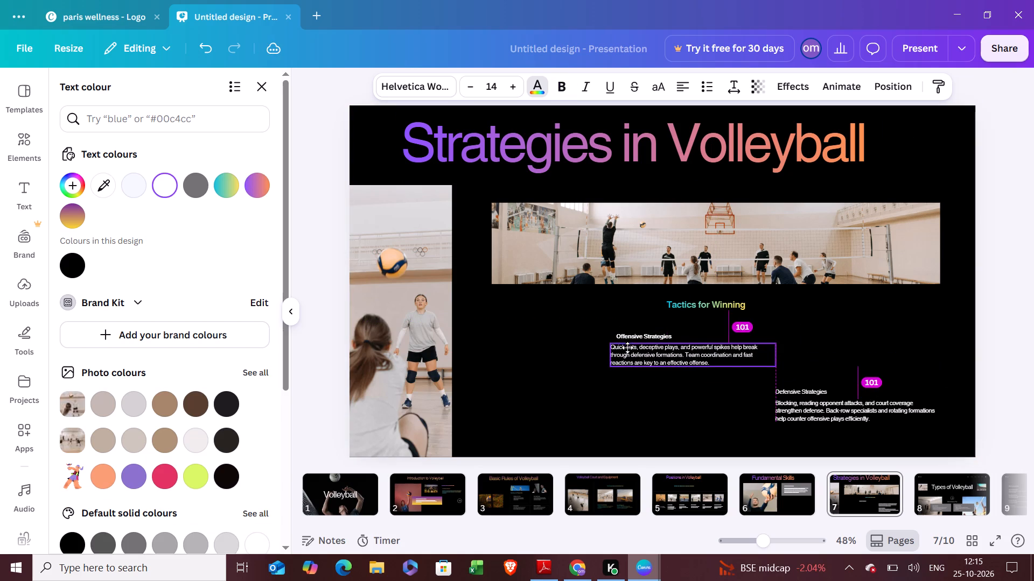
left_click_drag(627, 348, 625, 350)
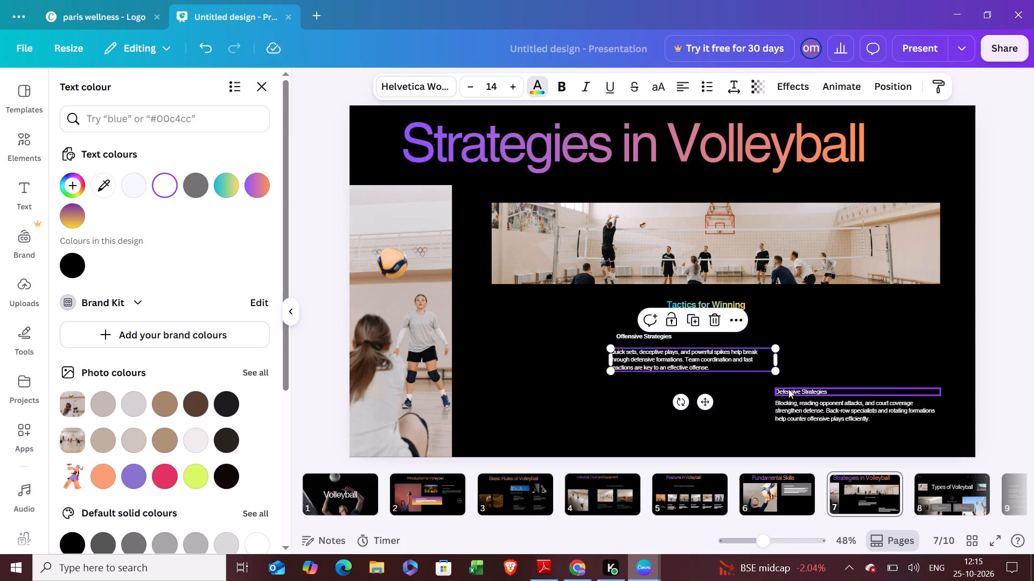
left_click_drag(788, 390, 634, 384)
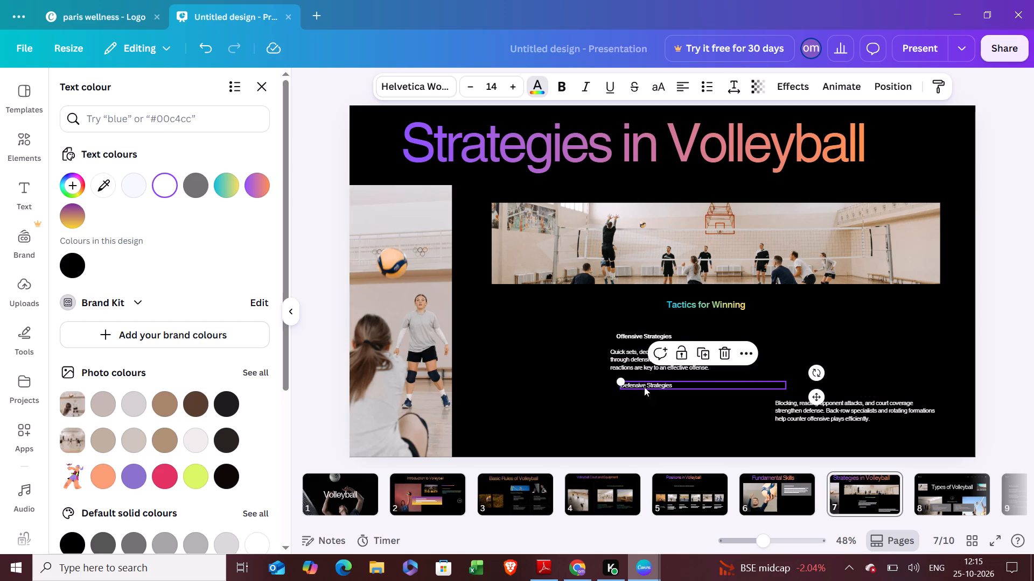
left_click_drag(788, 414, 623, 410)
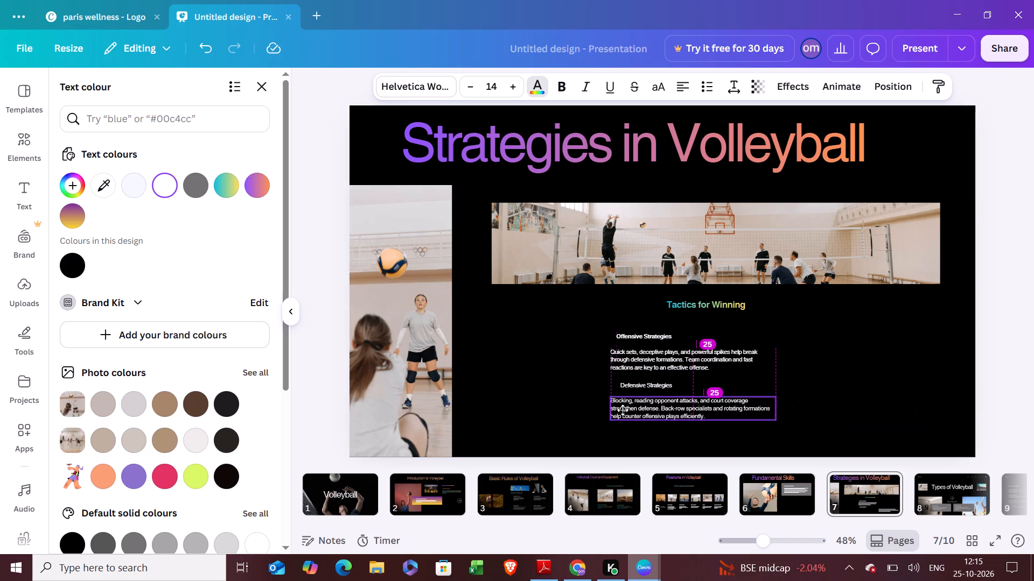
left_click_drag(623, 410, 622, 409)
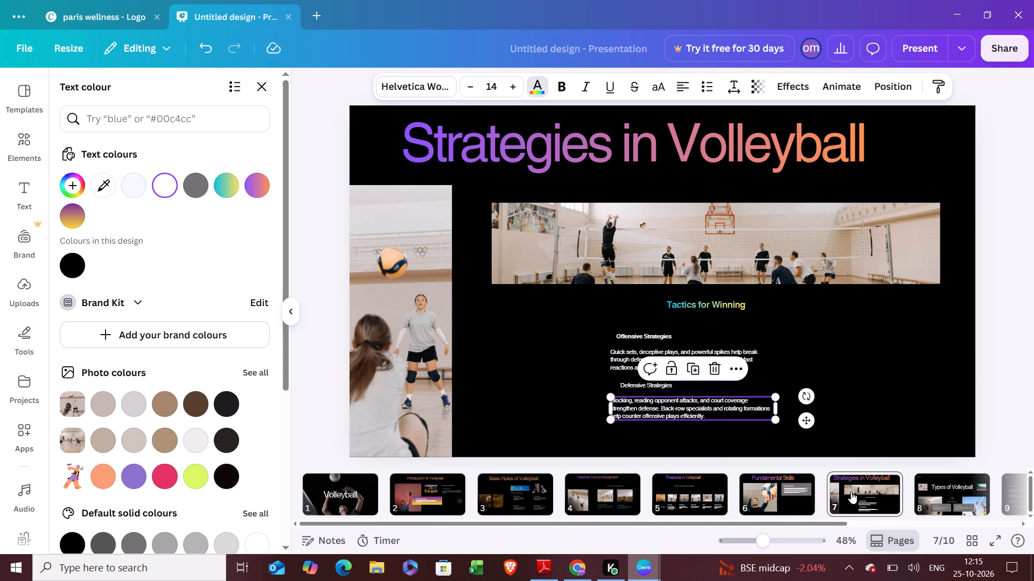
On page 8, delete the circled arrow and the "Different Ways to Play" text between the two large photos.
left_click(923, 501)
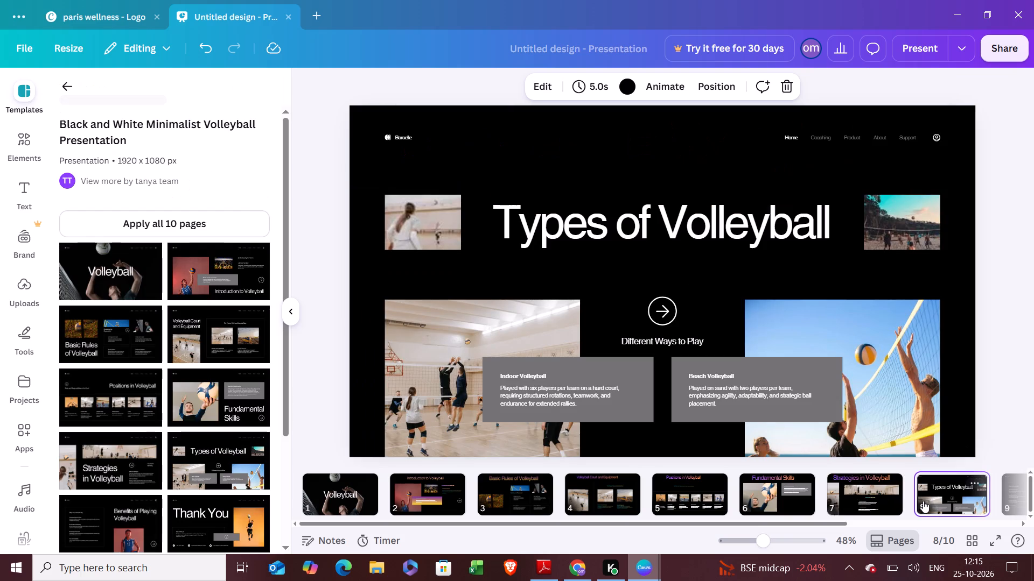
left_click(660, 322)
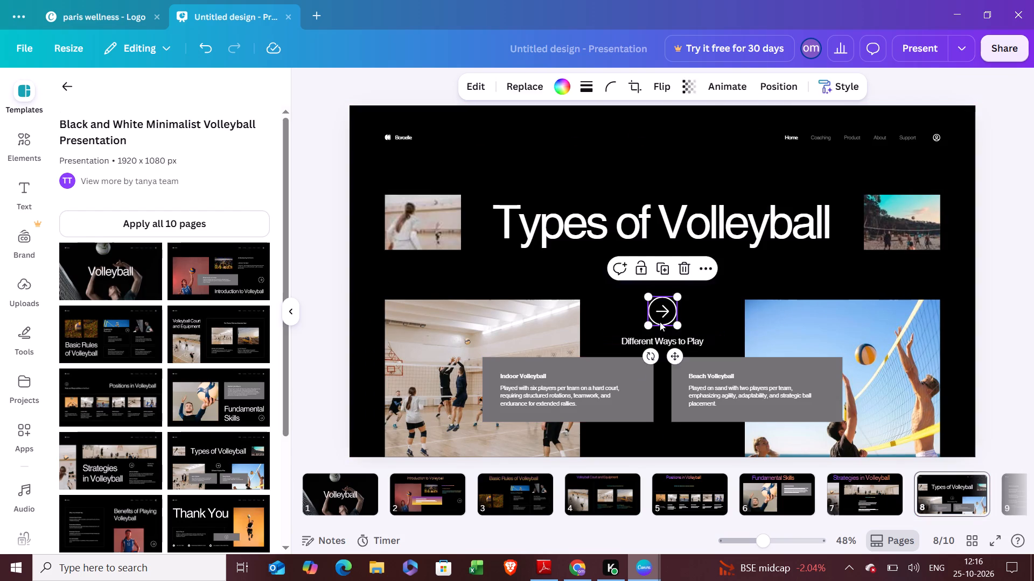
key("BackSpace")
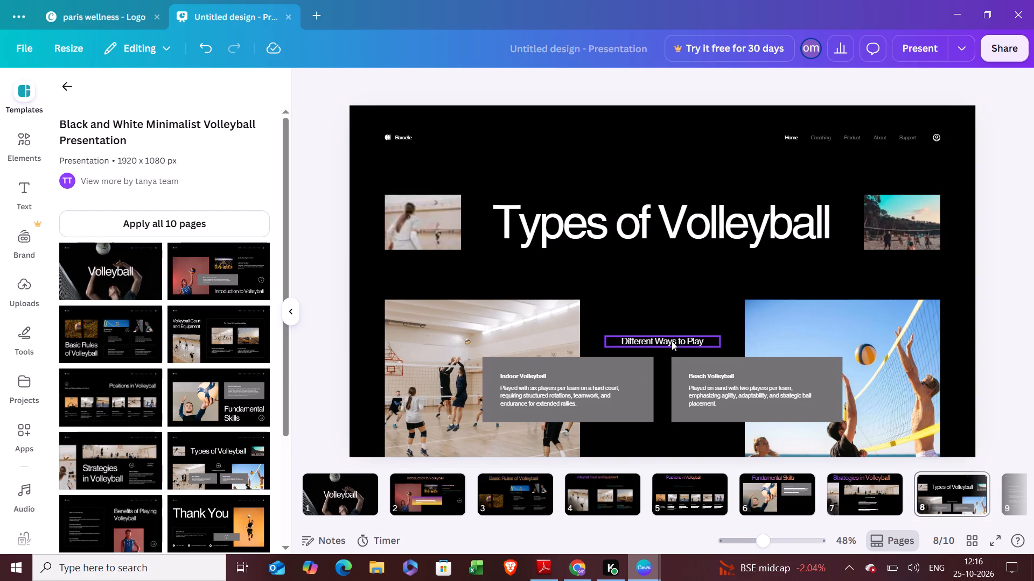
left_click_drag(672, 341, 661, 320)
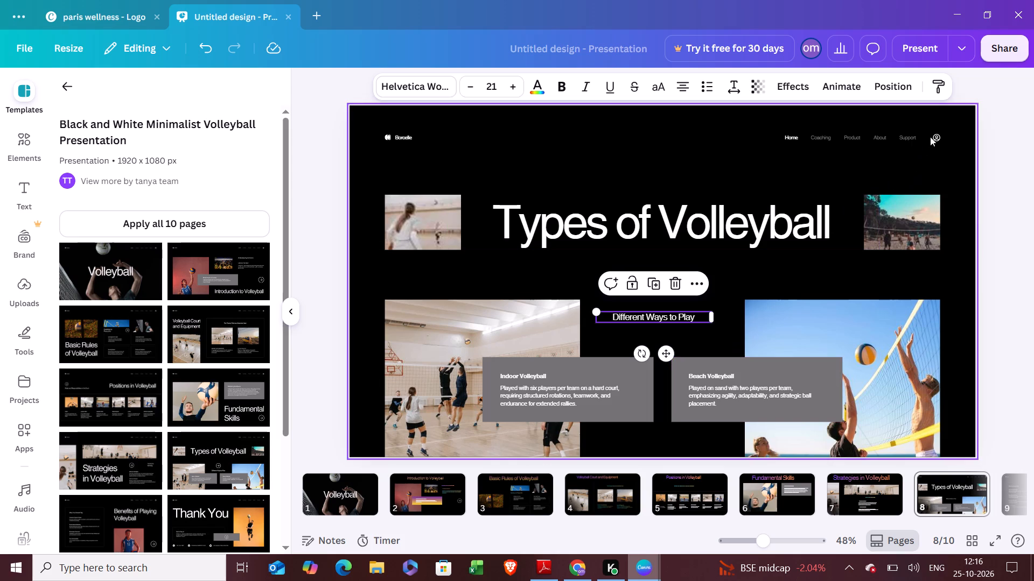
key("BackSpace")
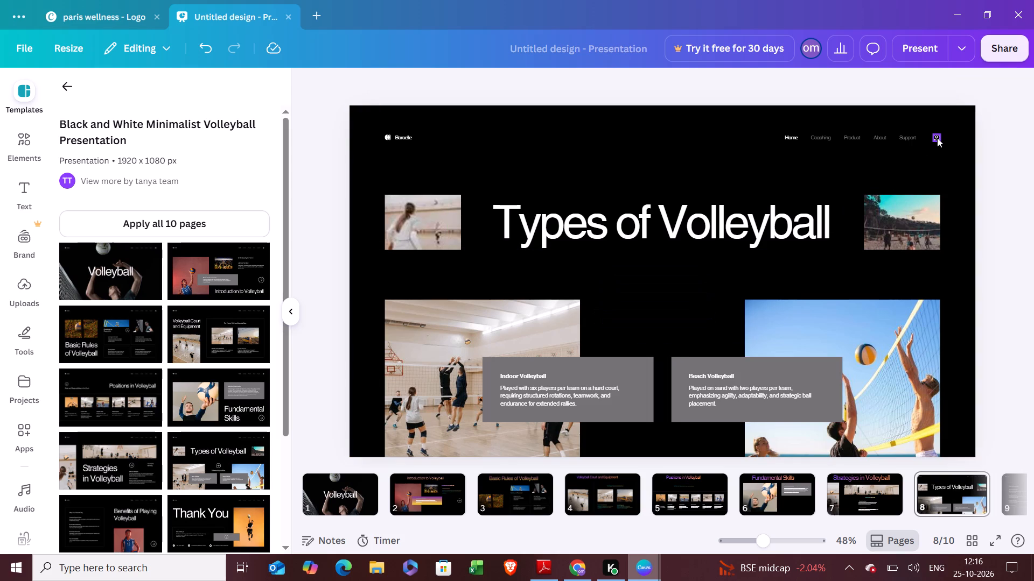
Delete the Support, About, Product, Coaching and Home header labels and the account icon from the "Types of Volleyball" page.
left_click(911, 137)
key("BackSpace")
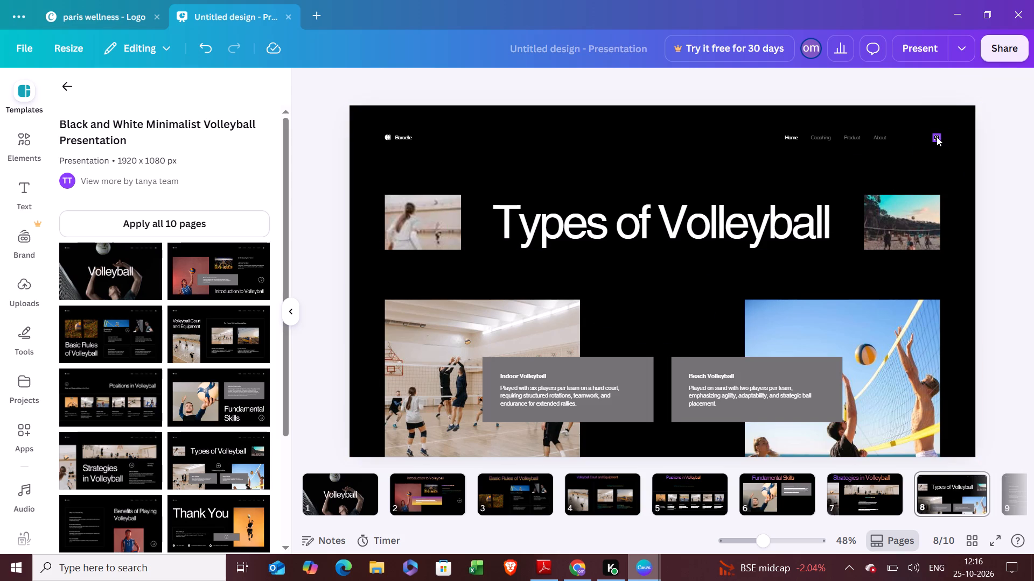
left_click(937, 137)
key("BackSpace")
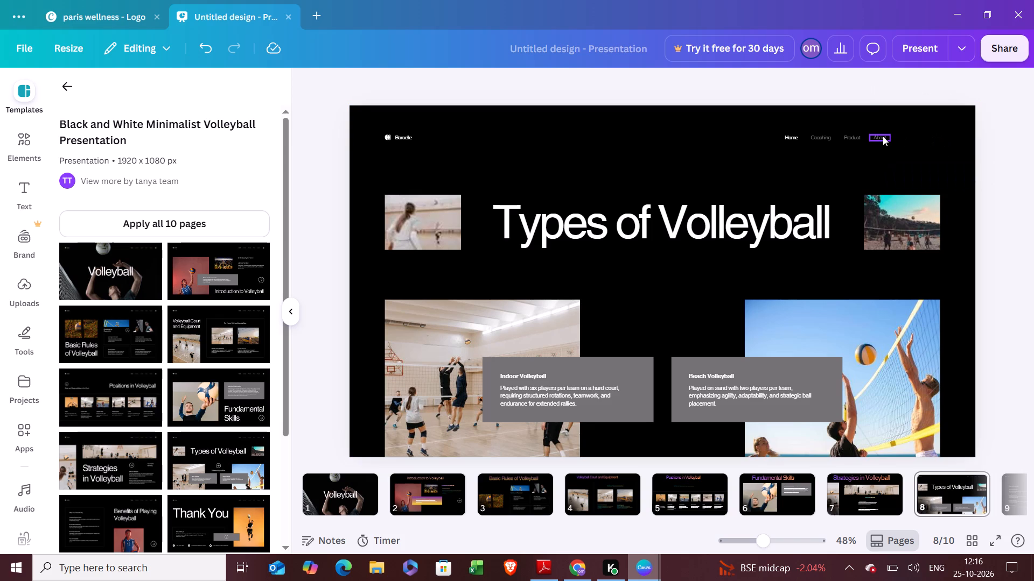
left_click(883, 136)
key("BackSpace")
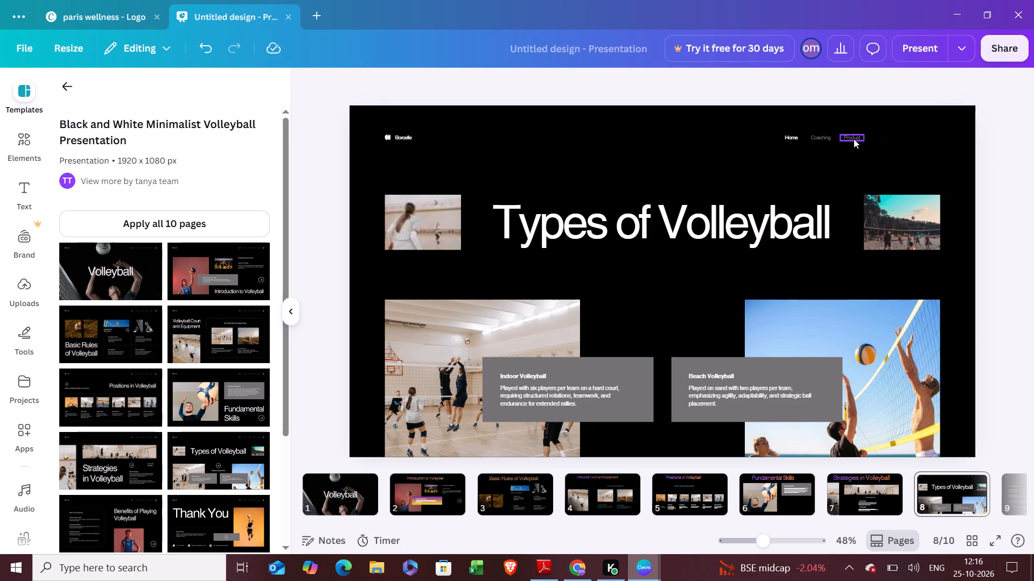
left_click(854, 139)
key("BackSpace")
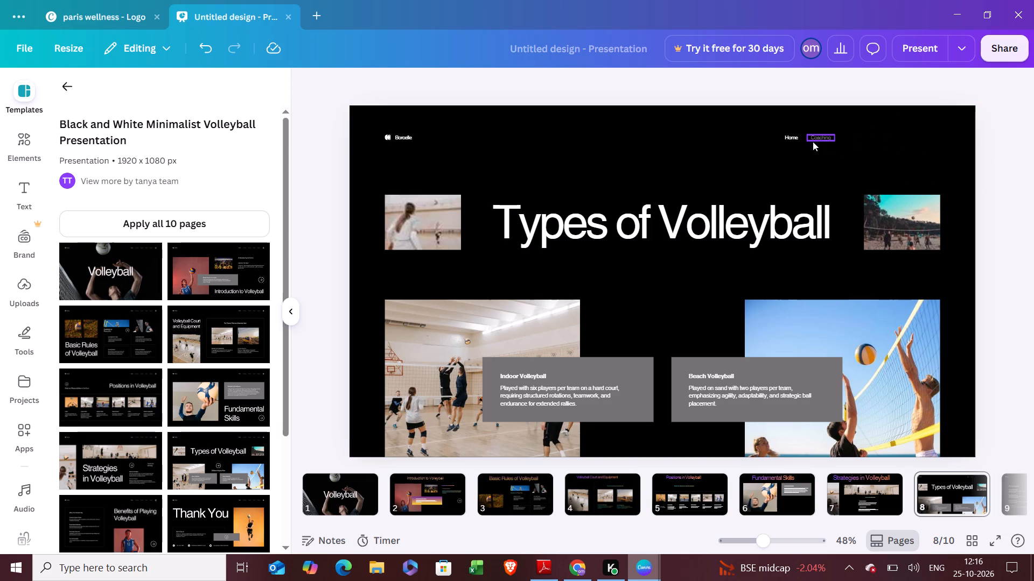
left_click(820, 134)
key("BackSpace")
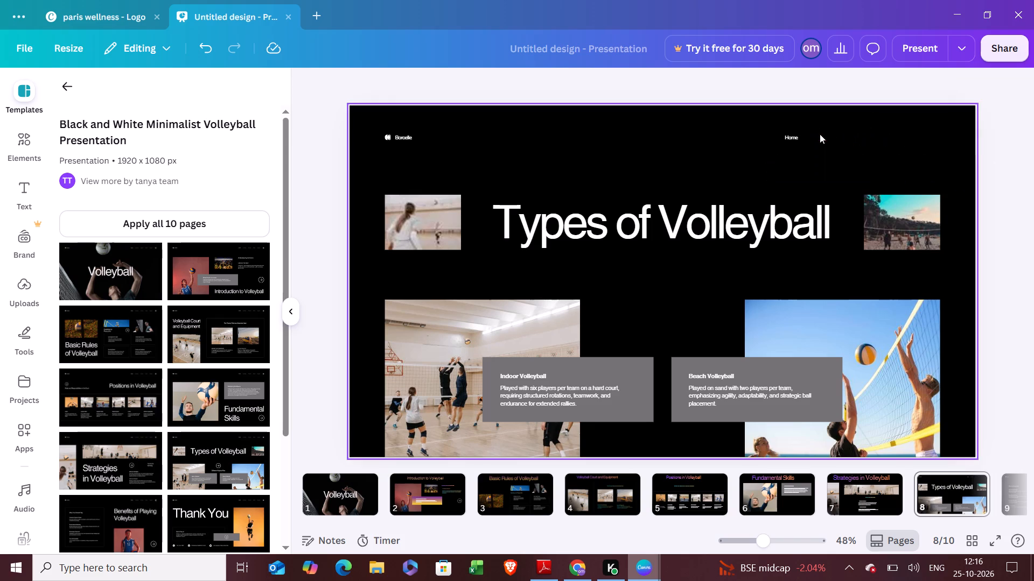
left_click(788, 136)
key("BackSpace")
Delete the Borcelle name and its logo mark from the page 8 header.
left_click(399, 139)
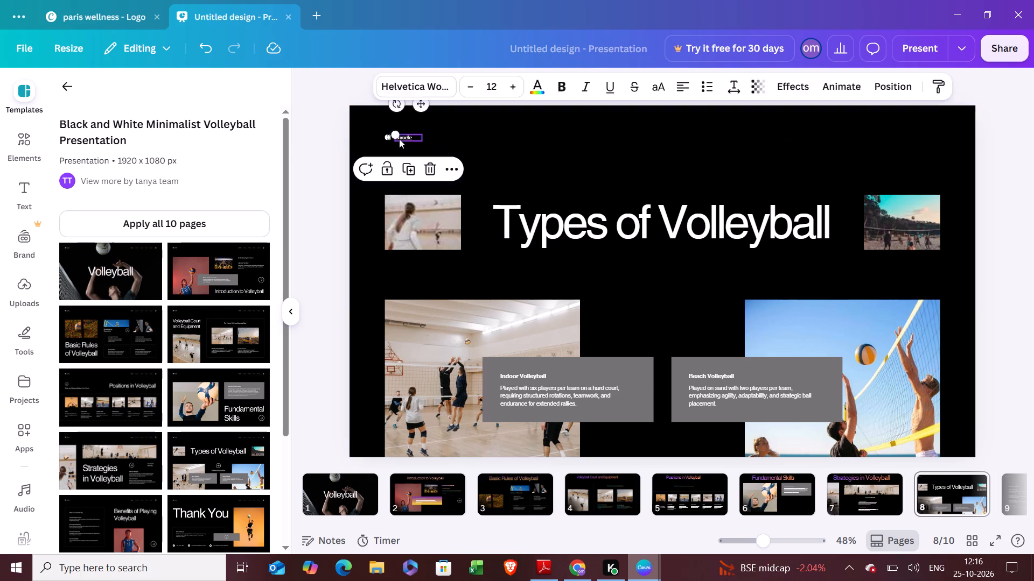
key("BackSpace")
left_click(386, 135)
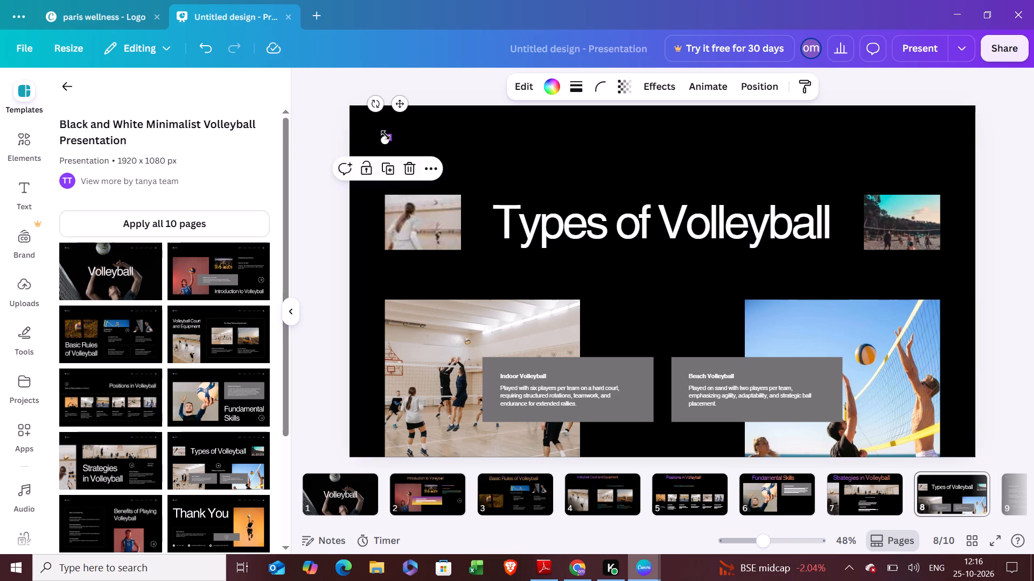
key("BackSpace")
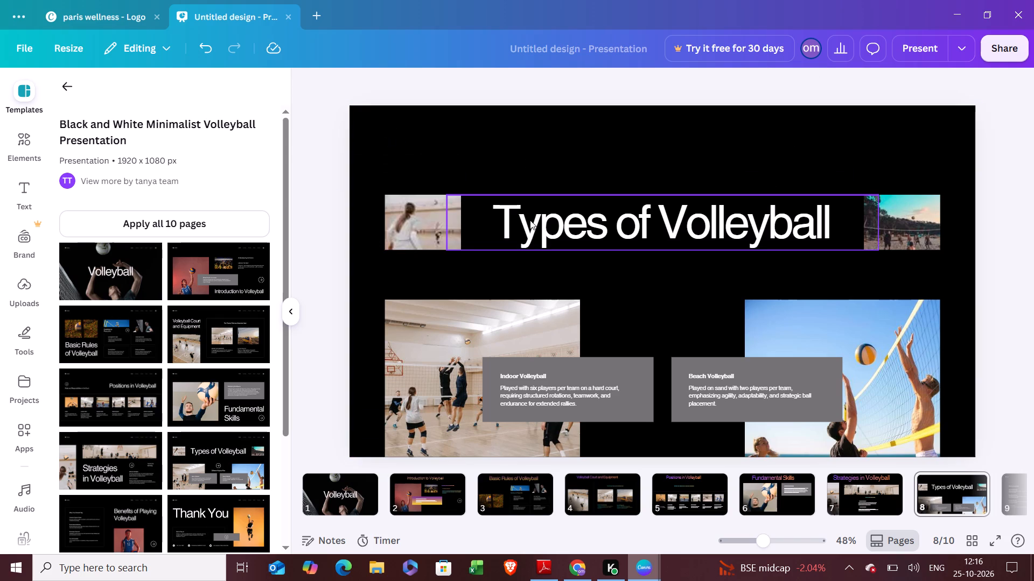
Move the "Types of Volleyball" title up above the two small photos and give it the #8c52ff to #ff914d gradient.
left_click_drag(530, 220, 513, 155)
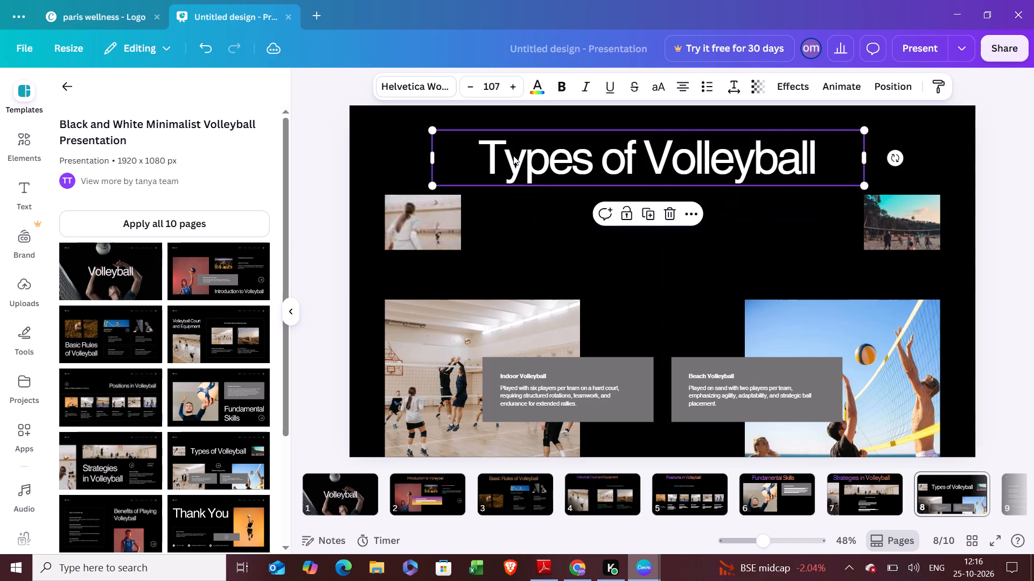
left_click(533, 91)
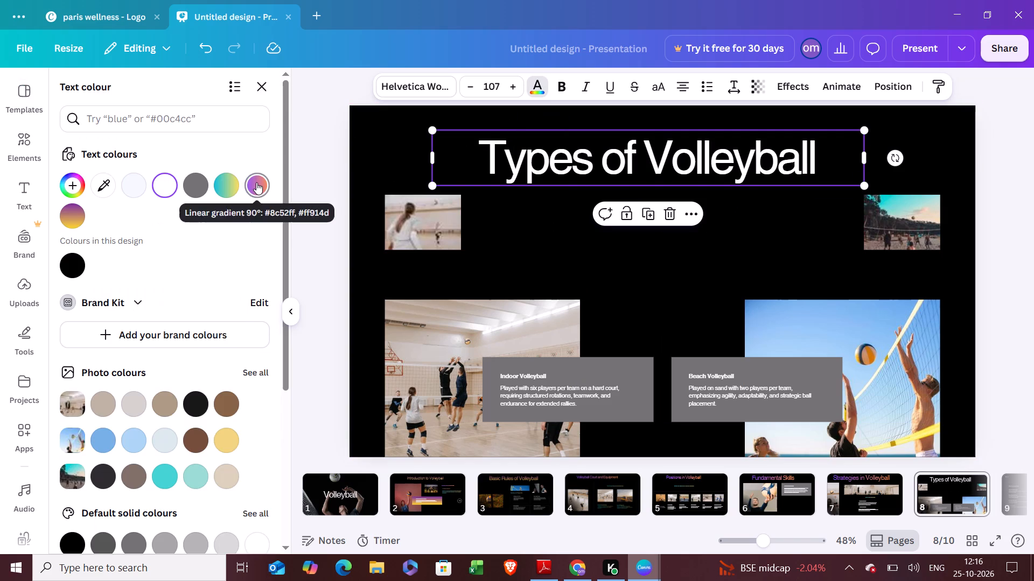
left_click(256, 182)
left_click(651, 290)
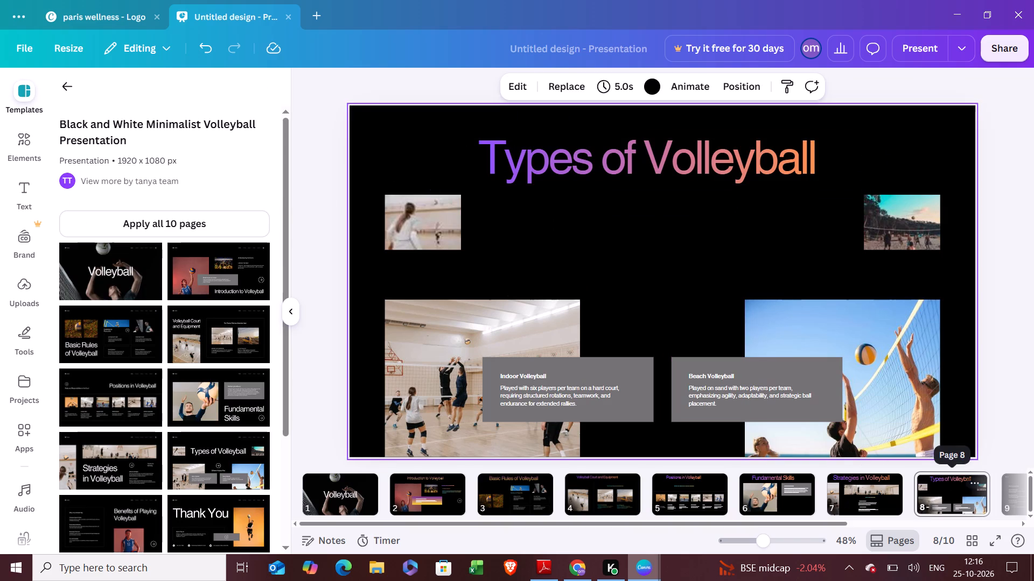
On page 9, delete the Home, Coaching, Product, About and Support header labels and the account icon.
left_click(836, 502)
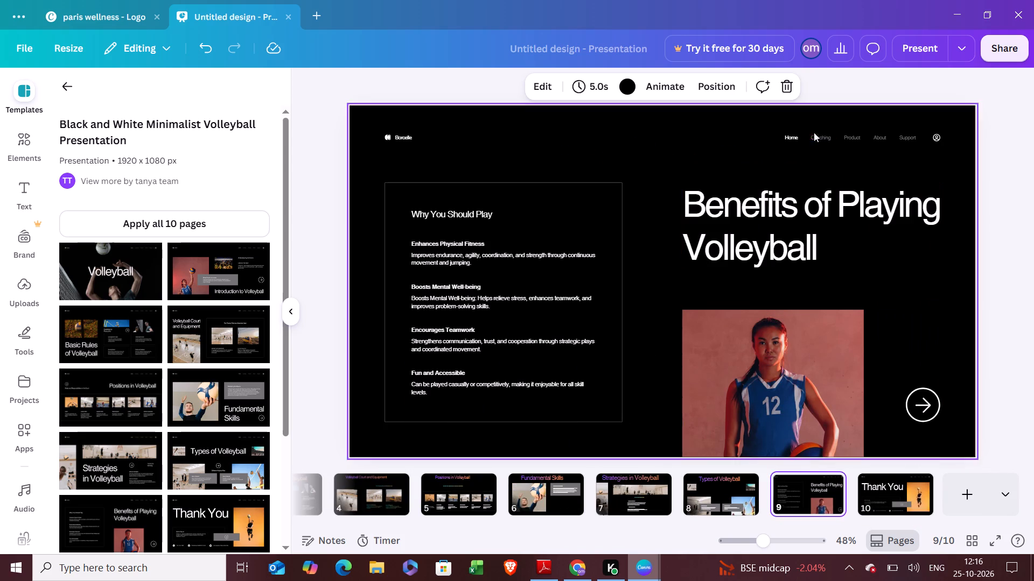
left_click(793, 137)
key("BackSpace")
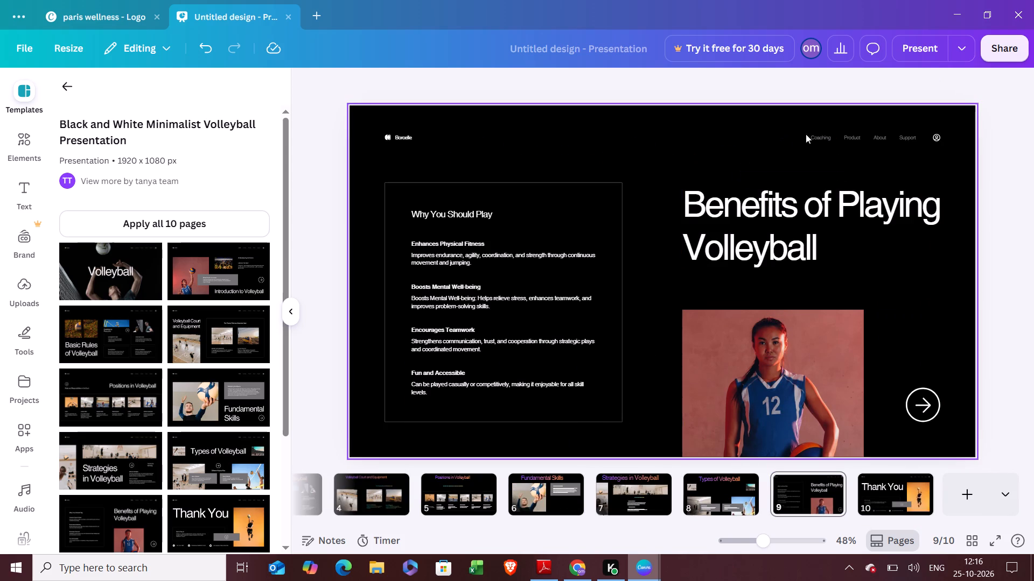
left_click(820, 134)
key("BackSpace")
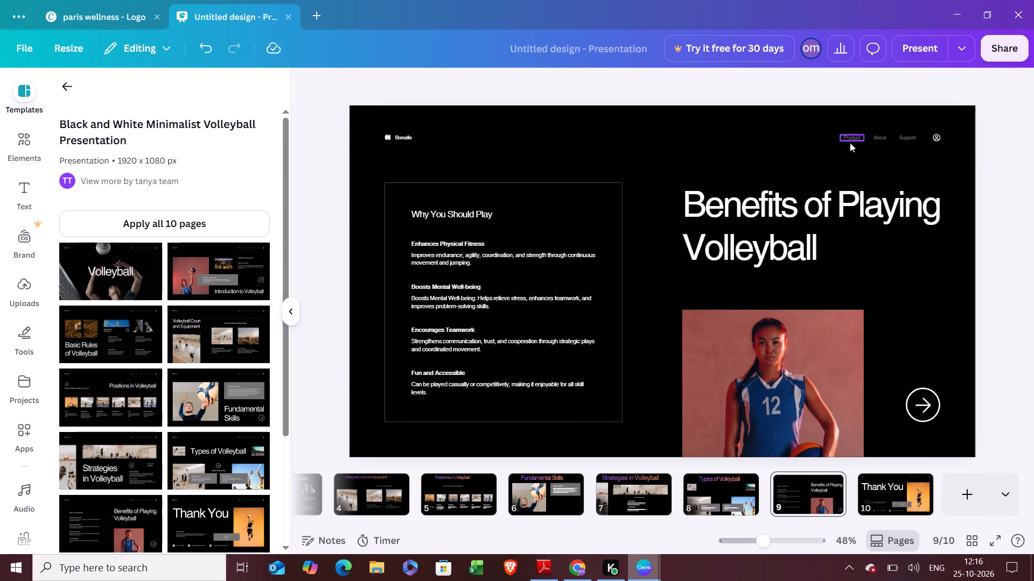
left_click(850, 137)
key("BackSpace")
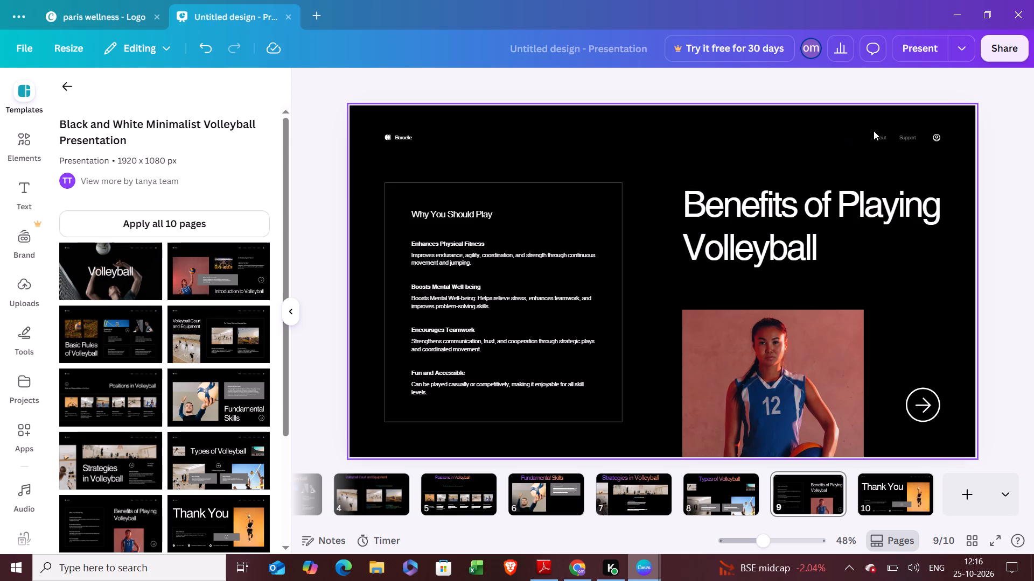
left_click(882, 140)
key("BackSpace")
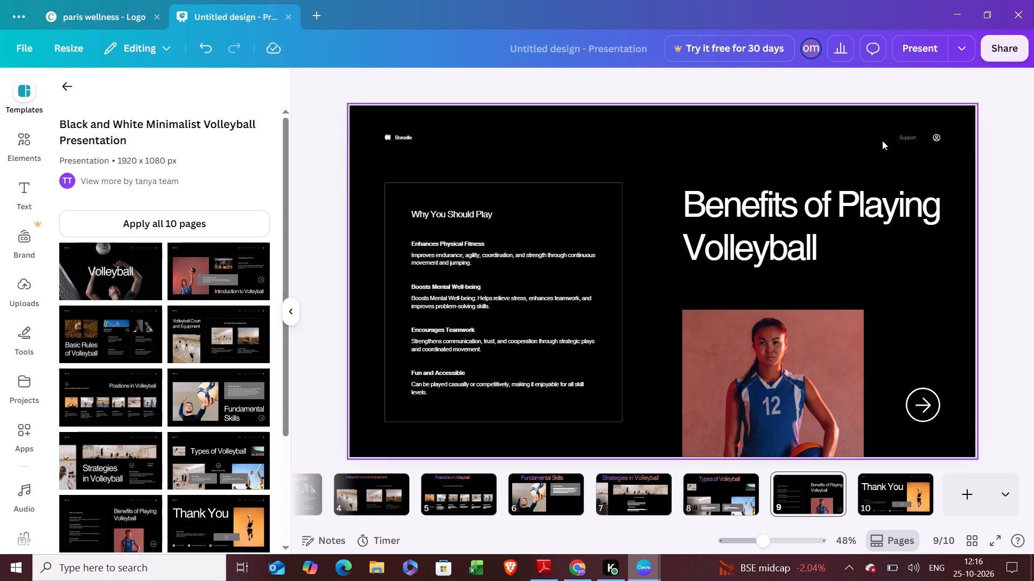
left_click(909, 136)
key("BackSpace")
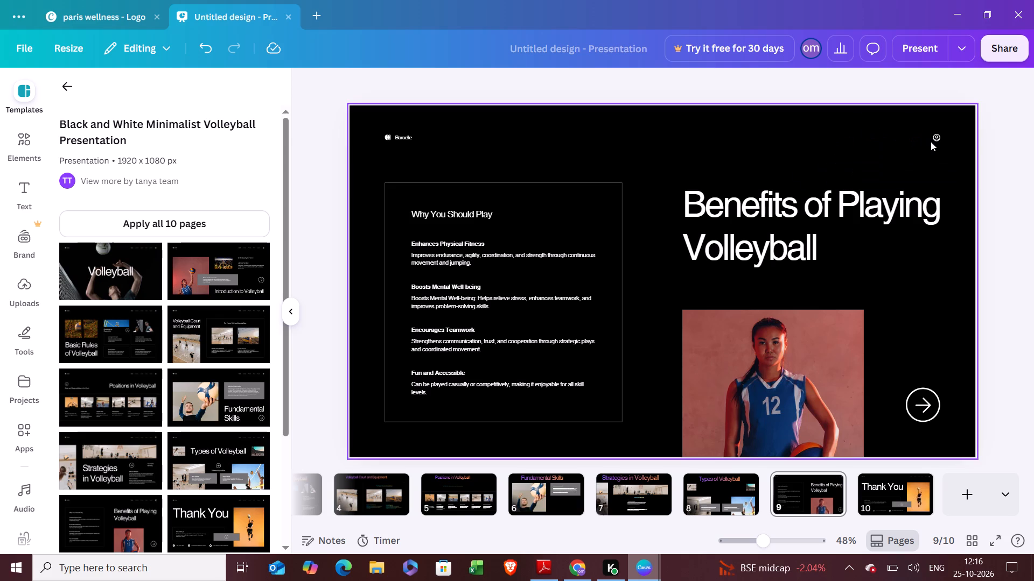
left_click(936, 134)
key("BackSpace")
Delete the Borcelle name and its logo mark from the "Benefits of Playing Volleyball" page header.
left_click(403, 137)
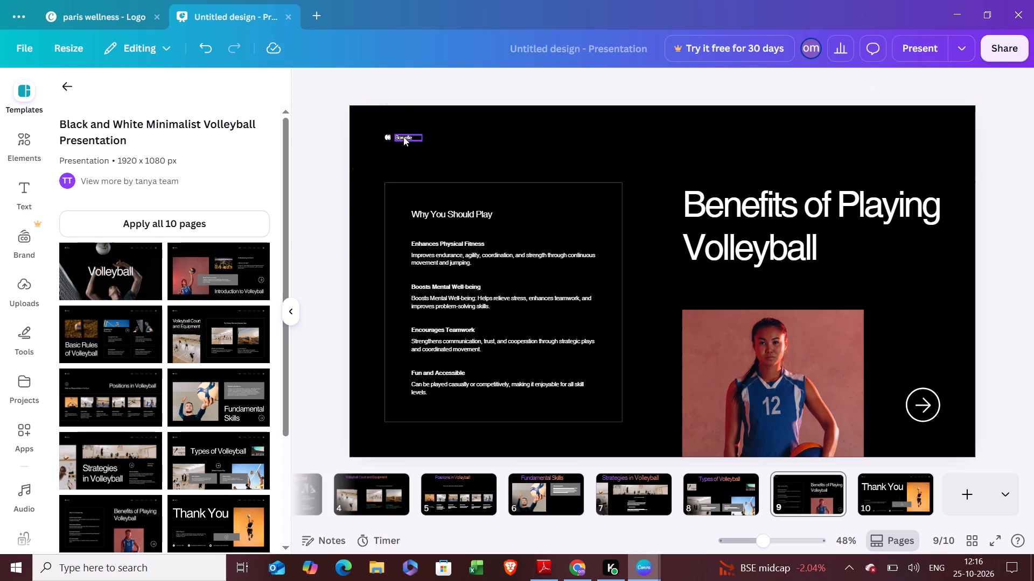
key("BackSpace")
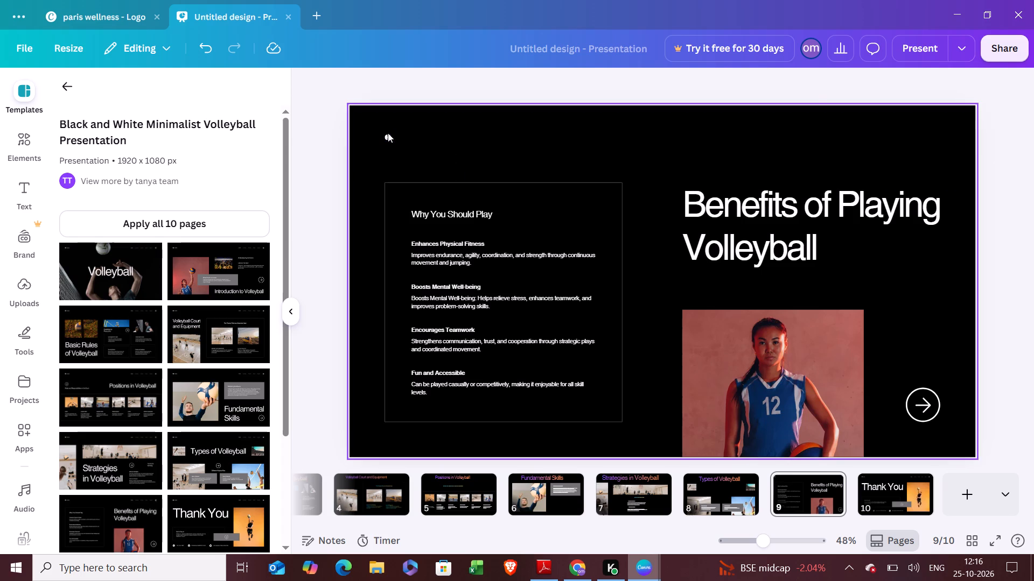
left_click(388, 133)
left_click(387, 137)
key("BackSpace")
Delete the circled arrow beside the photo of the player in the number 12 jersey.
left_click(926, 389)
key("BackSpace")
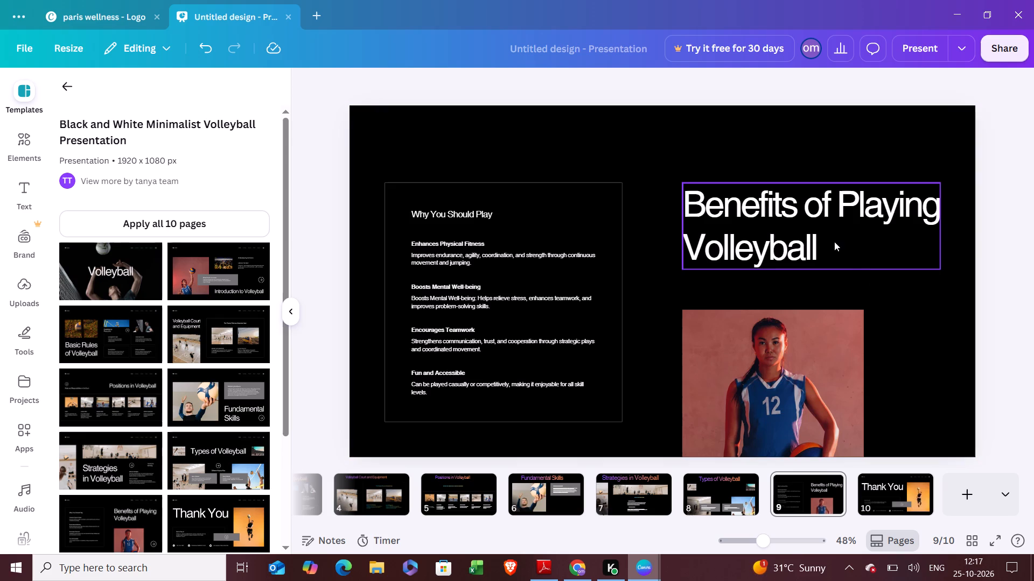
Place the "Benefits of Playing Volleyball" title on one line above the content and give it the #8c52ff to #ff914d gradient.
left_click_drag(834, 242, 596, 179)
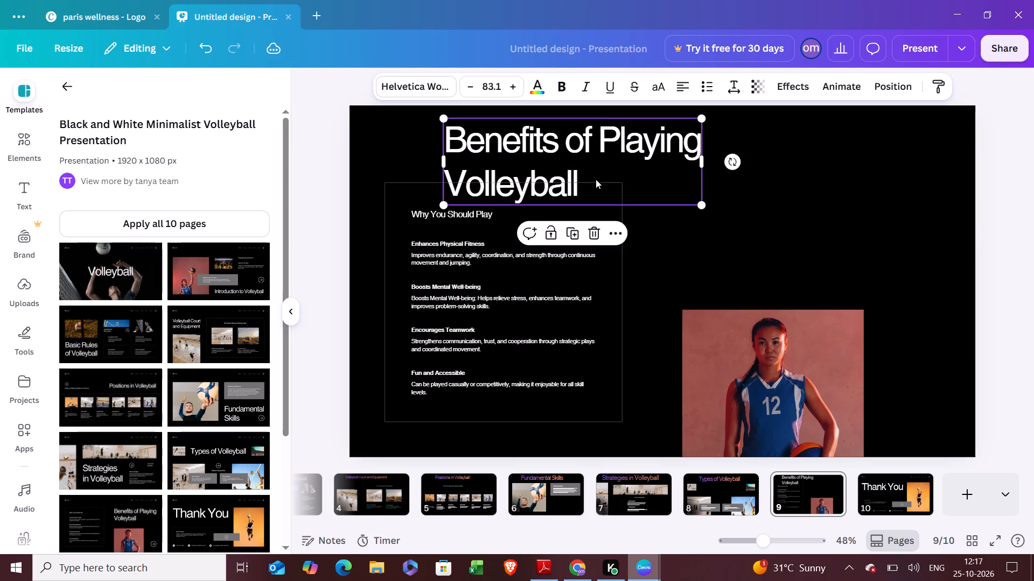
left_click_drag(703, 168, 870, 140)
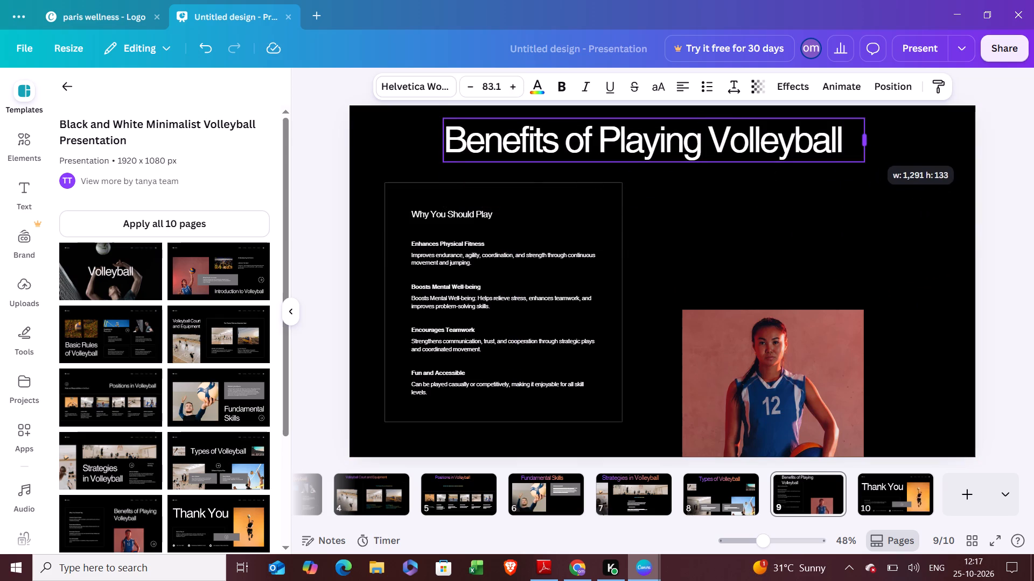
left_click_drag(870, 140, 877, 140)
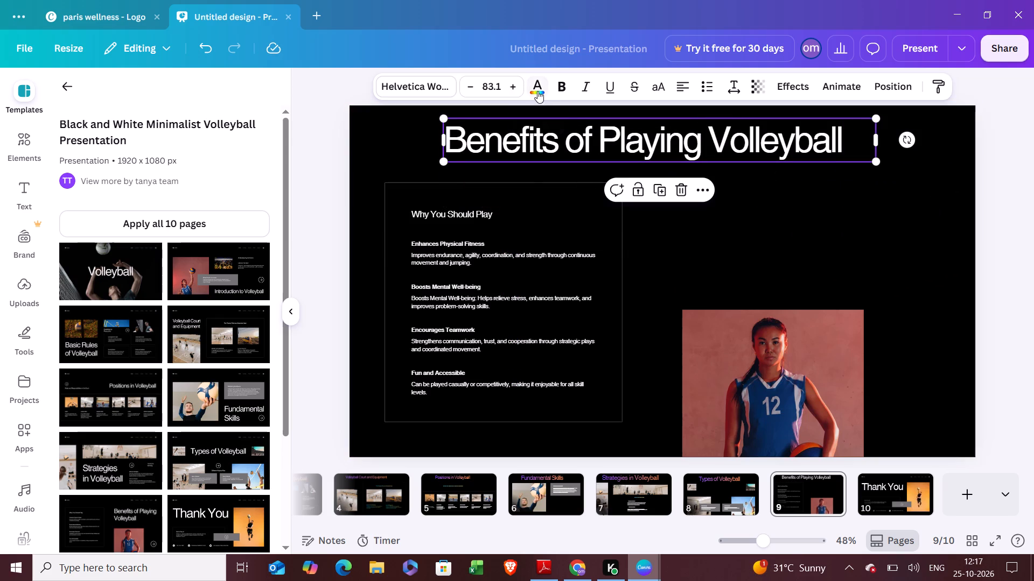
left_click(537, 91)
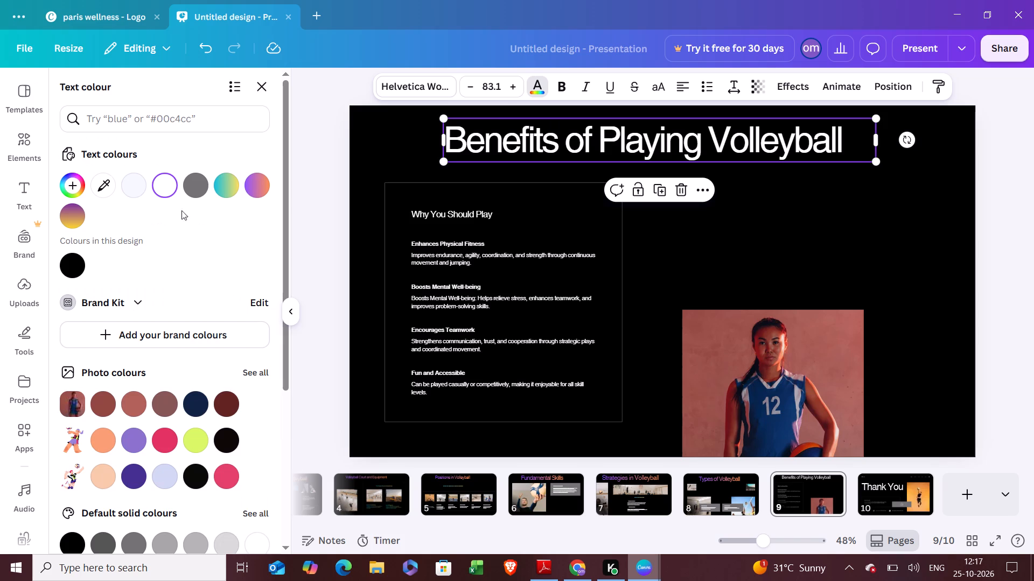
left_click(269, 188)
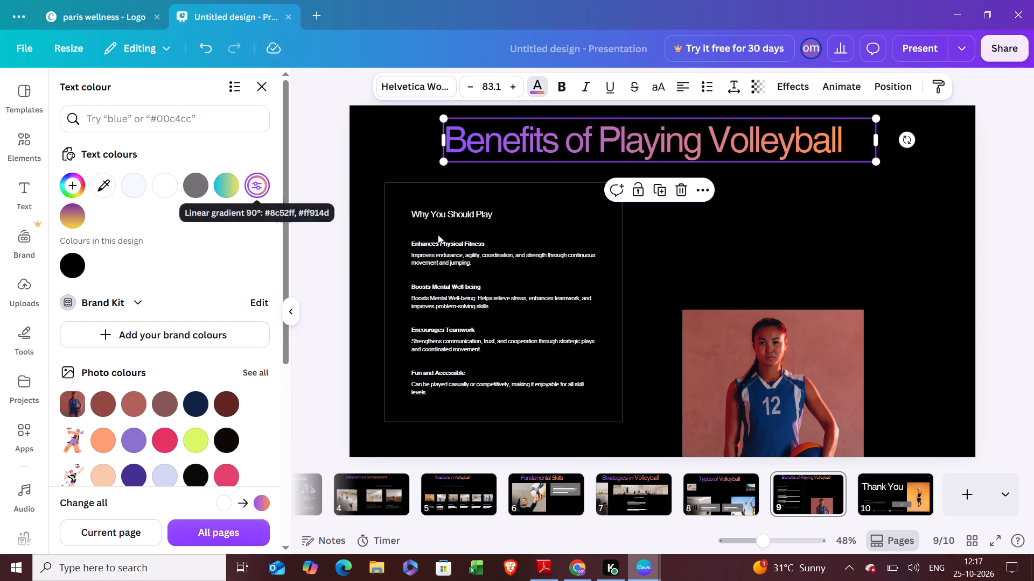
Move the photo of the player in the number 12 jersey up beside the "Why You Should Play" box.
left_click_drag(803, 352, 813, 274)
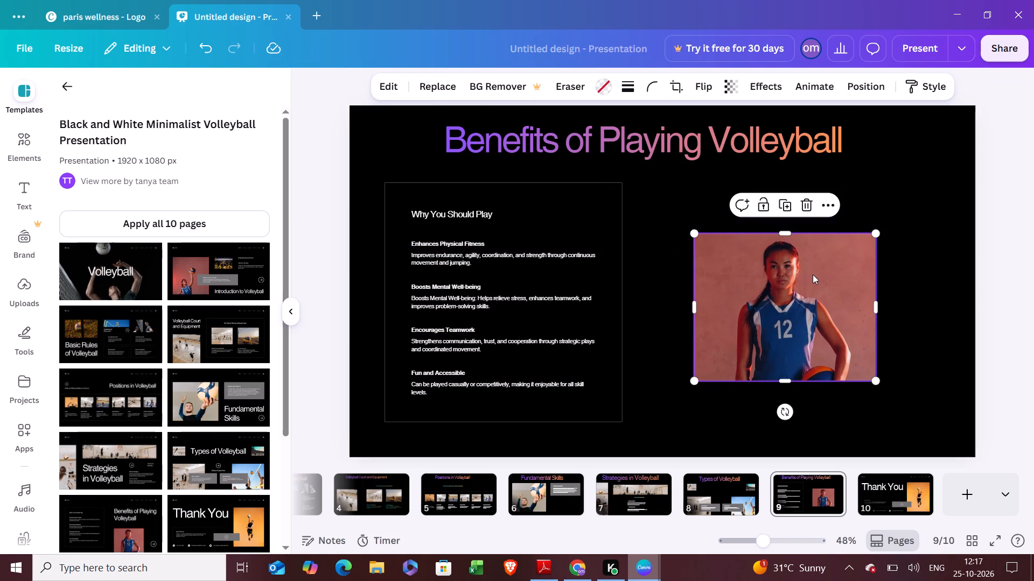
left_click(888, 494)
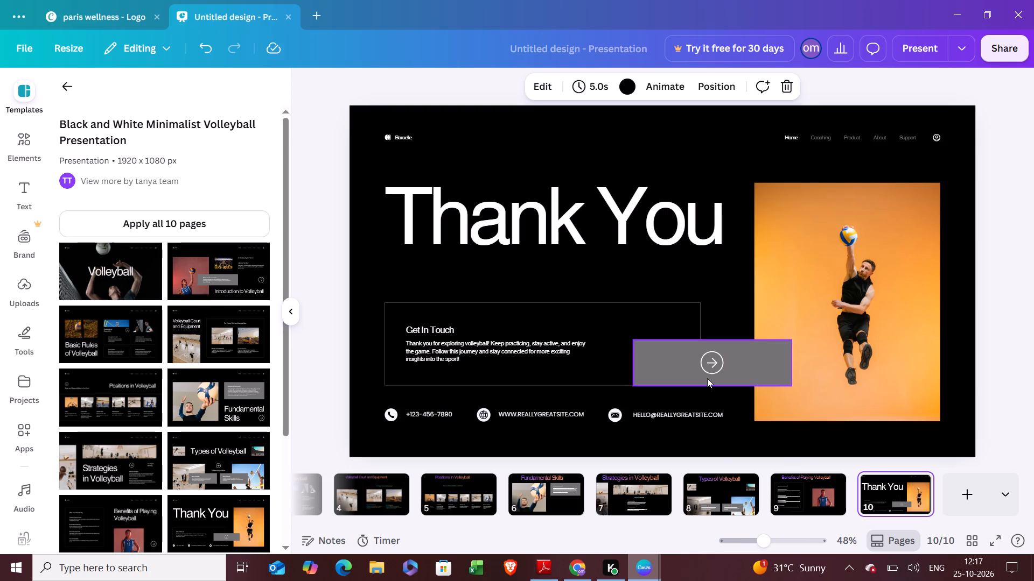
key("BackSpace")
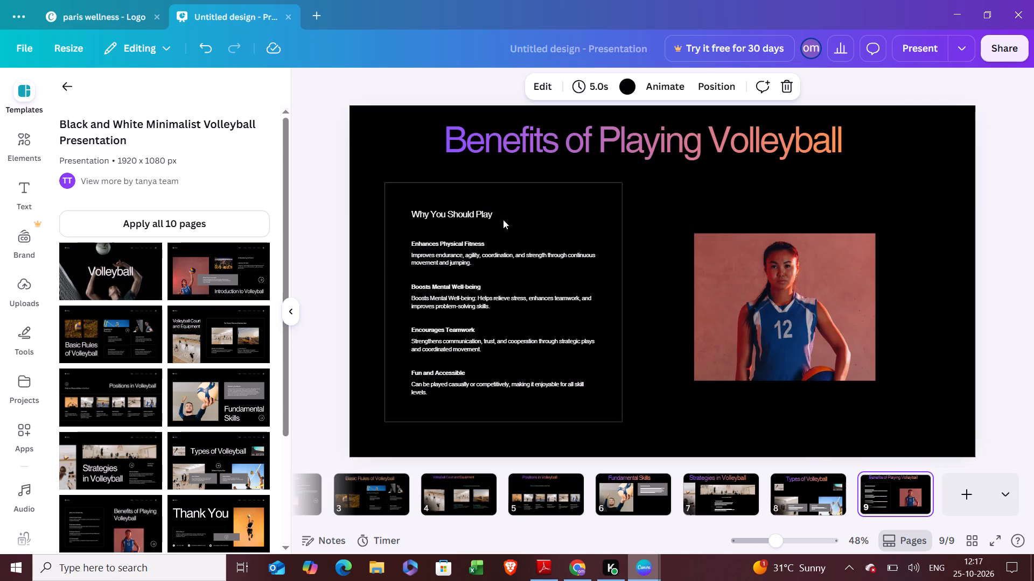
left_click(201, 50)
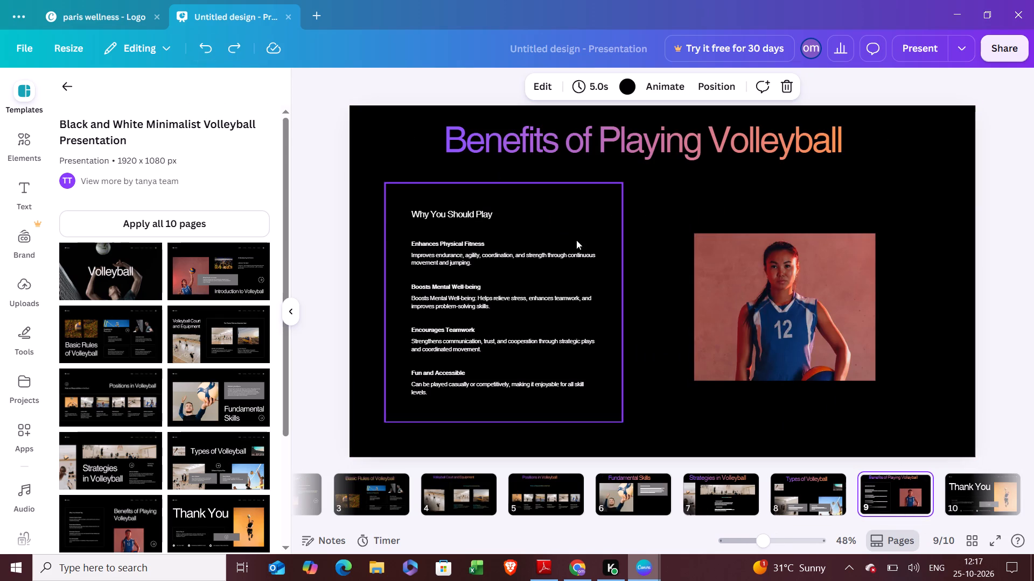
On page 10, delete the grey rectangle overlapping the "Get In Touch" box and its circled arrow.
left_click(969, 498)
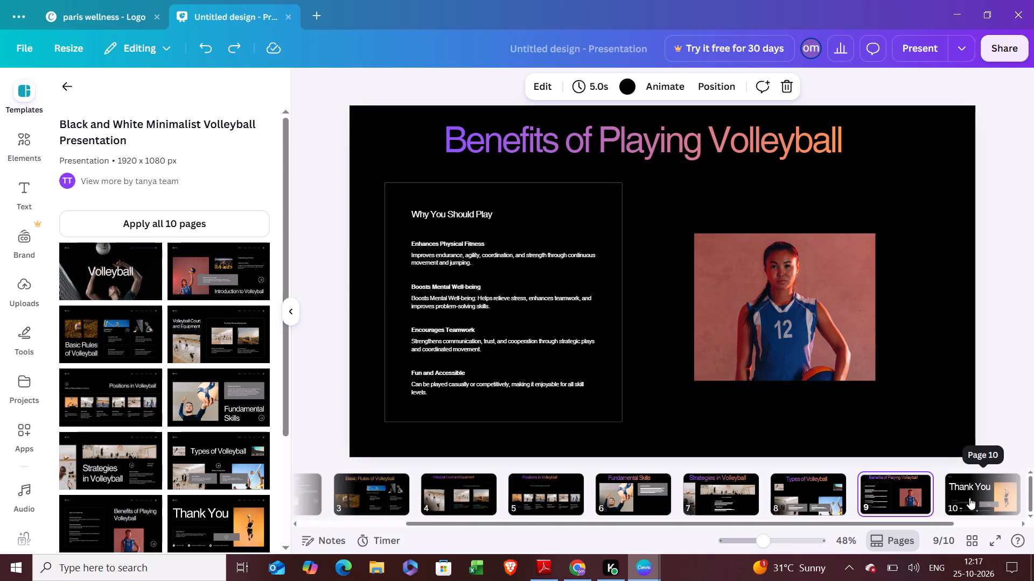
left_click(725, 380)
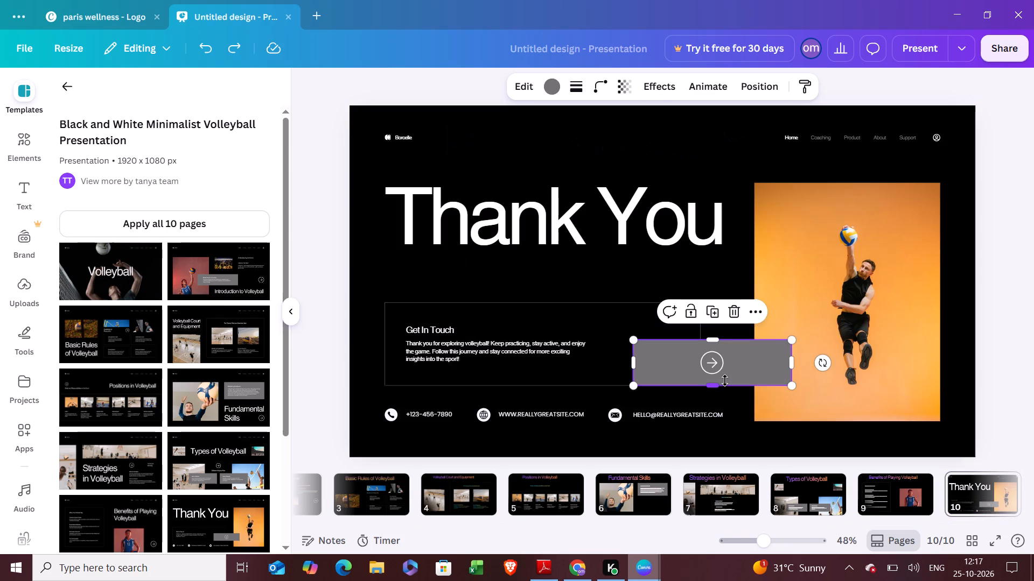
key("BackSpace")
left_click(706, 359)
key("BackSpace")
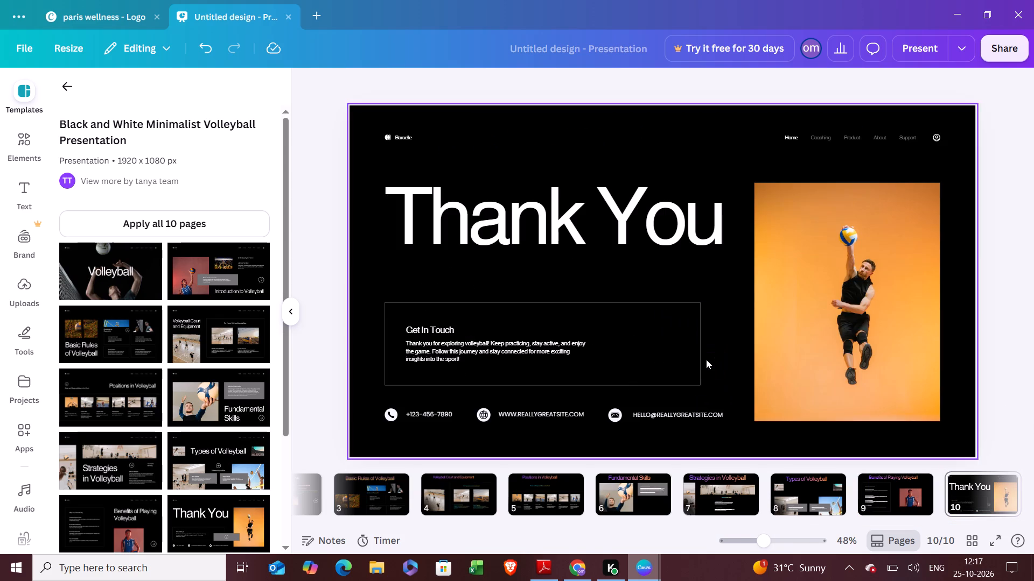
Delete the email, website and phone contact lines with their icons below the "Get In Touch" box.
left_click(672, 416)
key("BackSpace")
left_click(610, 416)
key("BackSpace")
left_click(556, 416)
key("BackSpace")
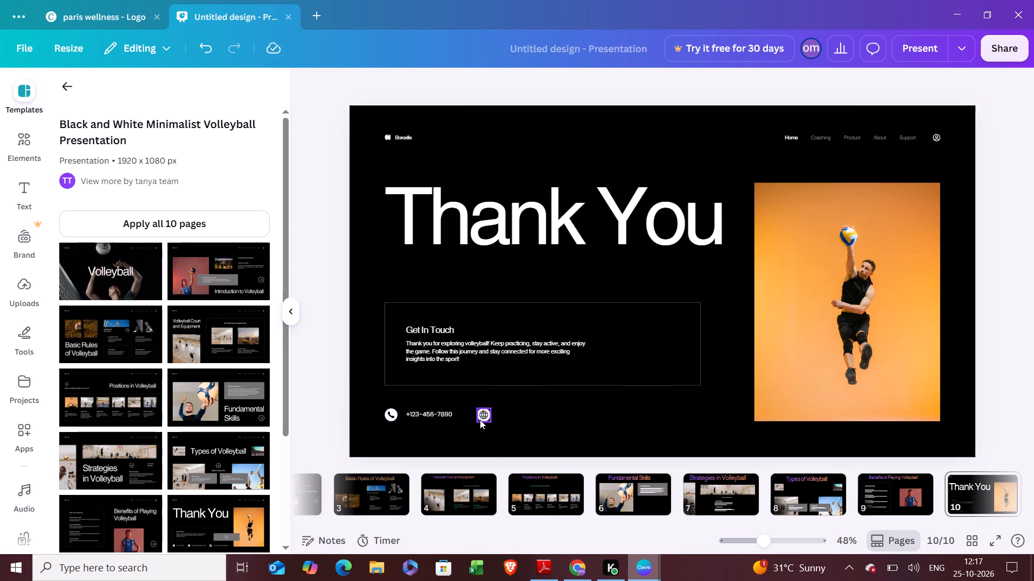
left_click(480, 420)
key("BackSpace")
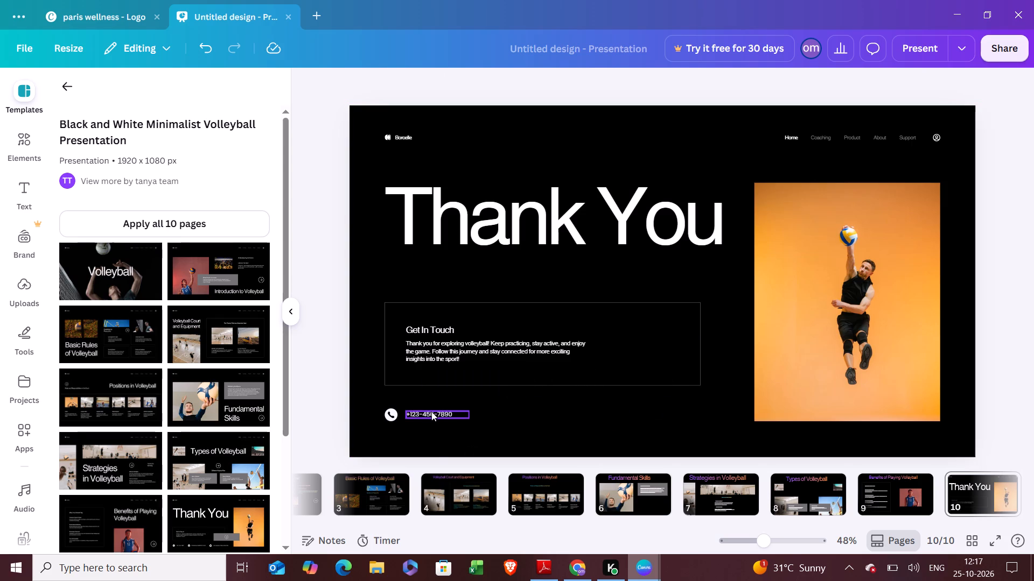
left_click(431, 412)
key("BackSpace")
left_click(392, 409)
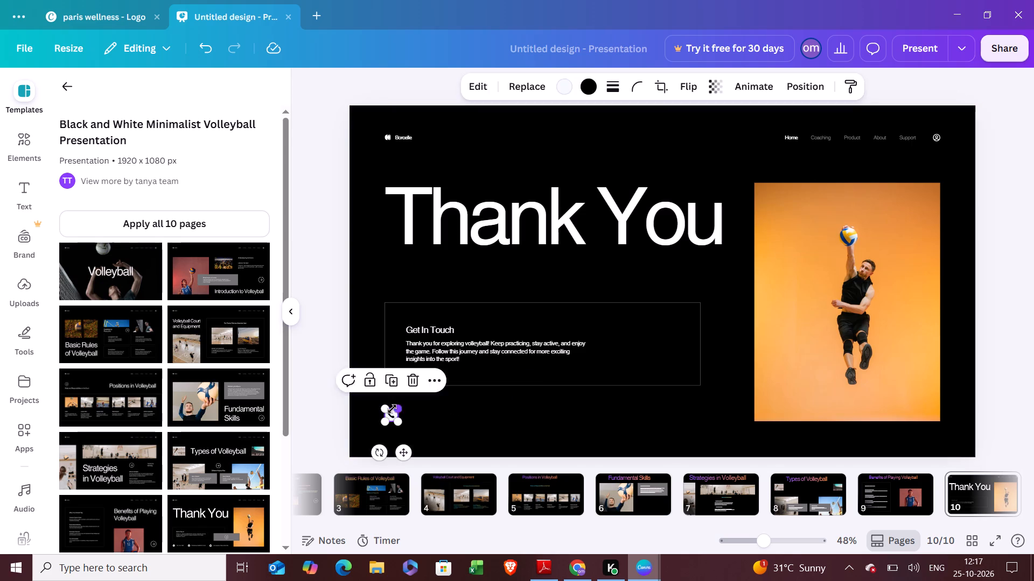
key("BackSpace")
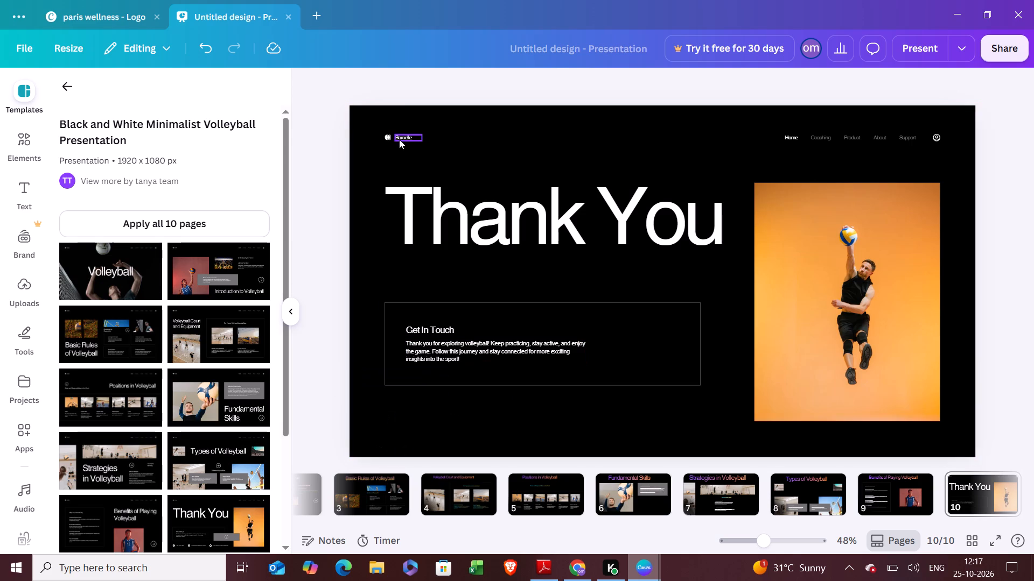
Delete the Borcelle name and its logo mark from the "Thank You" page header.
left_click(399, 139)
key("BackSpace")
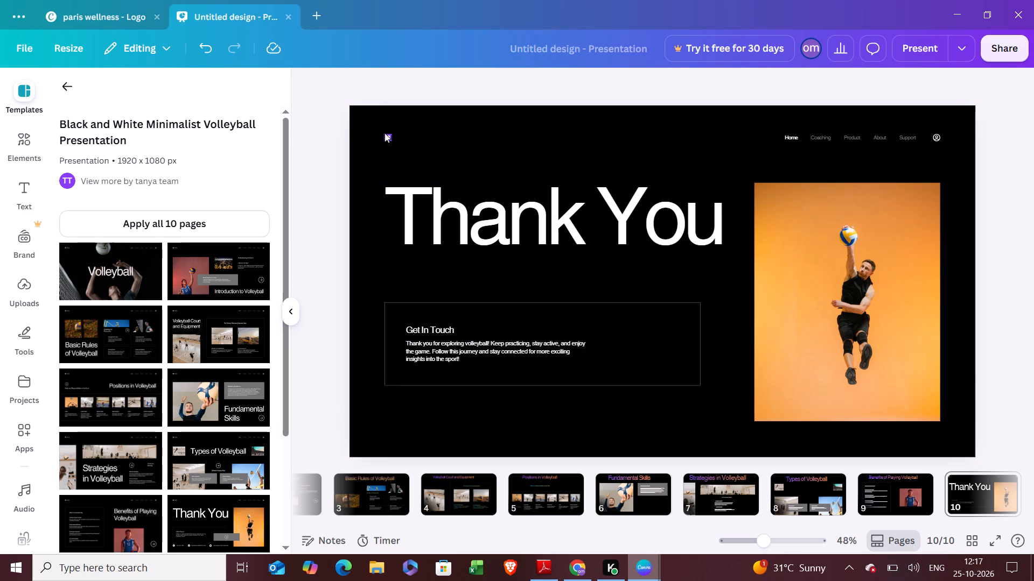
left_click(389, 134)
key("BackSpace")
Delete the Home, Coaching, Product, About and Support header labels and the account icon from the "Thank You" page.
left_click(792, 135)
key("BackSpace")
left_click(827, 140)
key("BackSpace")
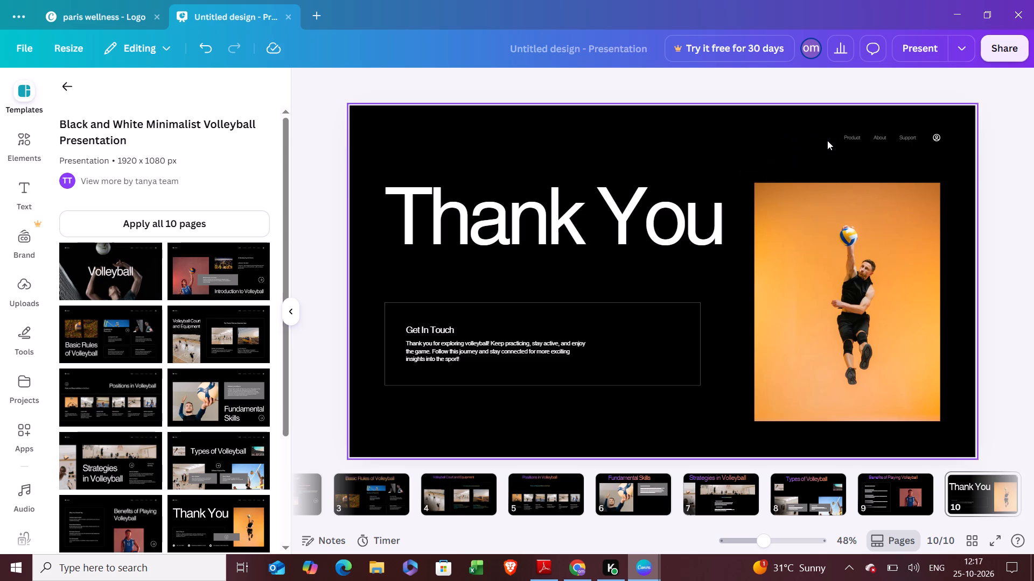
left_click(861, 134)
key("BackSpace")
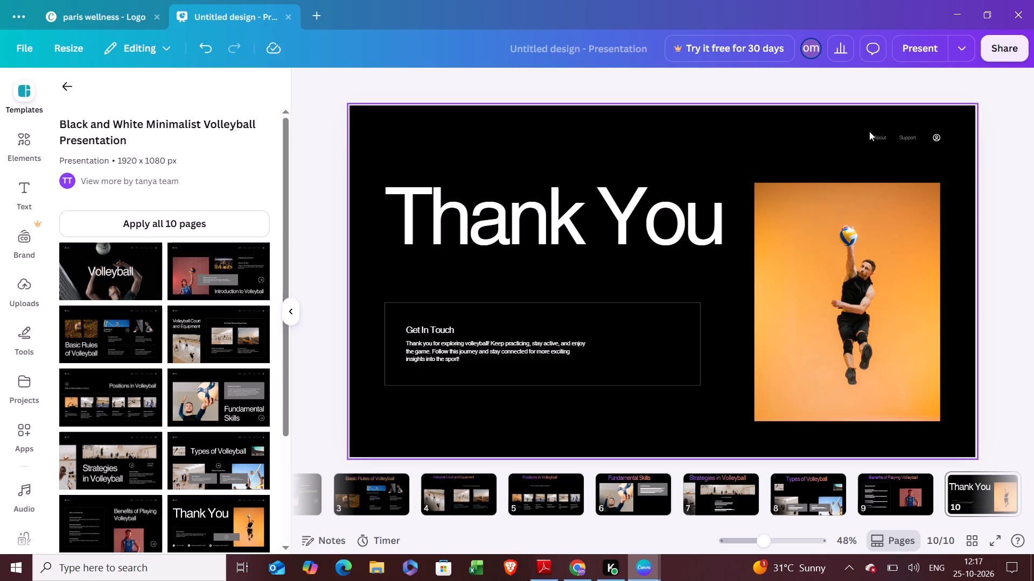
left_click(882, 134)
key("BackSpace")
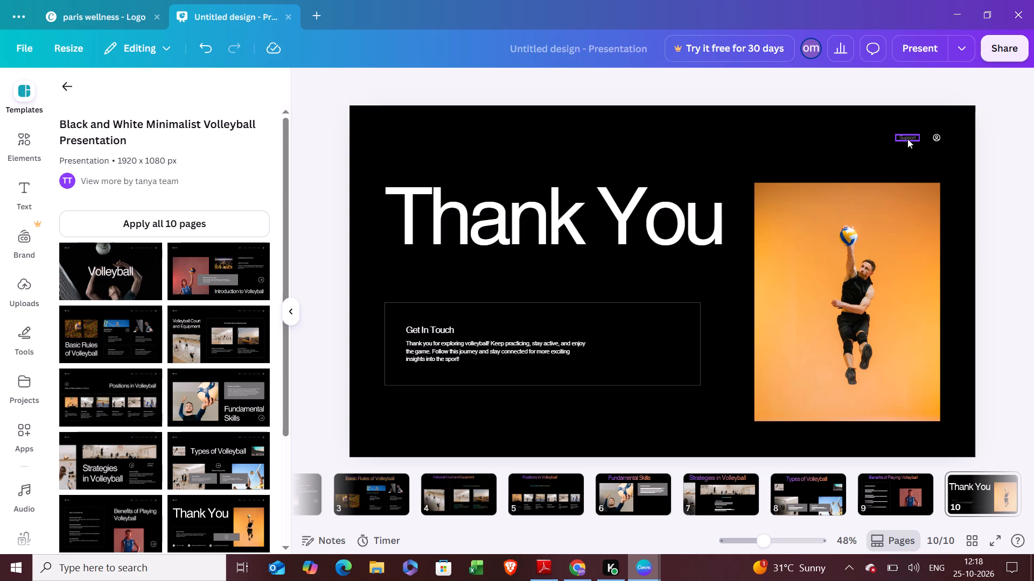
left_click(907, 139)
key("BackSpace")
left_click(934, 136)
key("BackSpace")
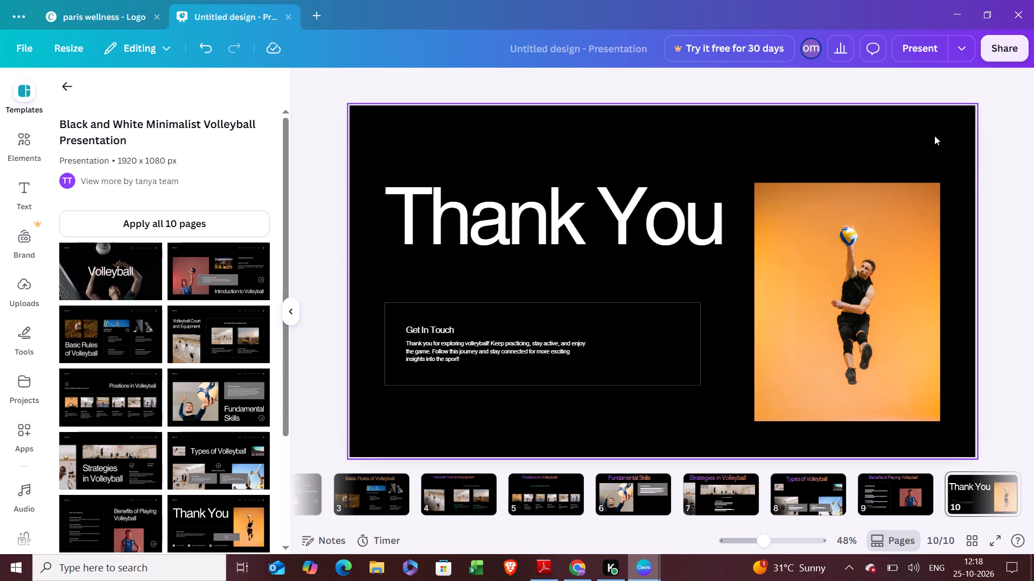
Give the "Thank You" title the 180° linear gradient from #7b2d9f to #fdd82e.
left_click(588, 244)
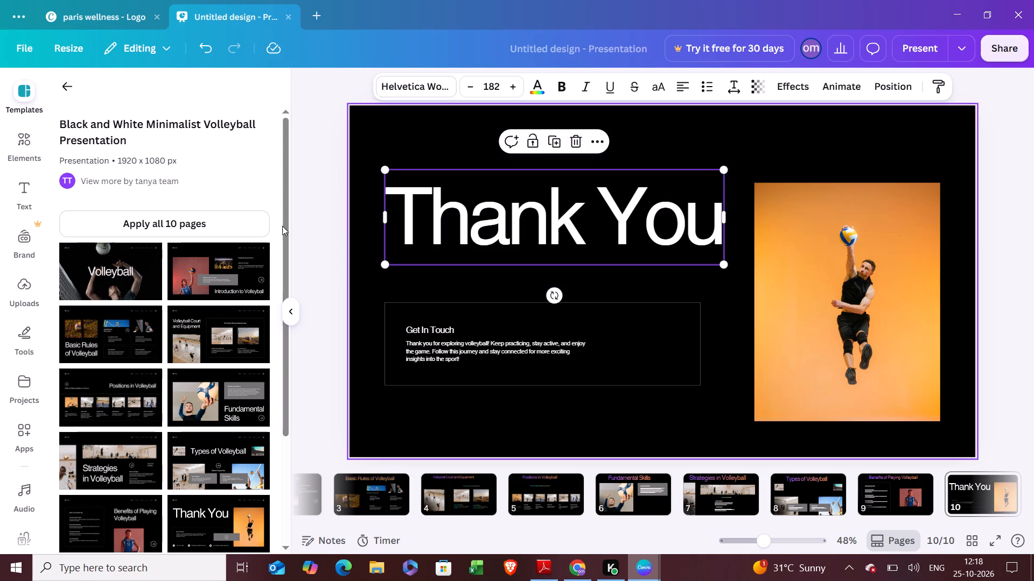
left_click(537, 80)
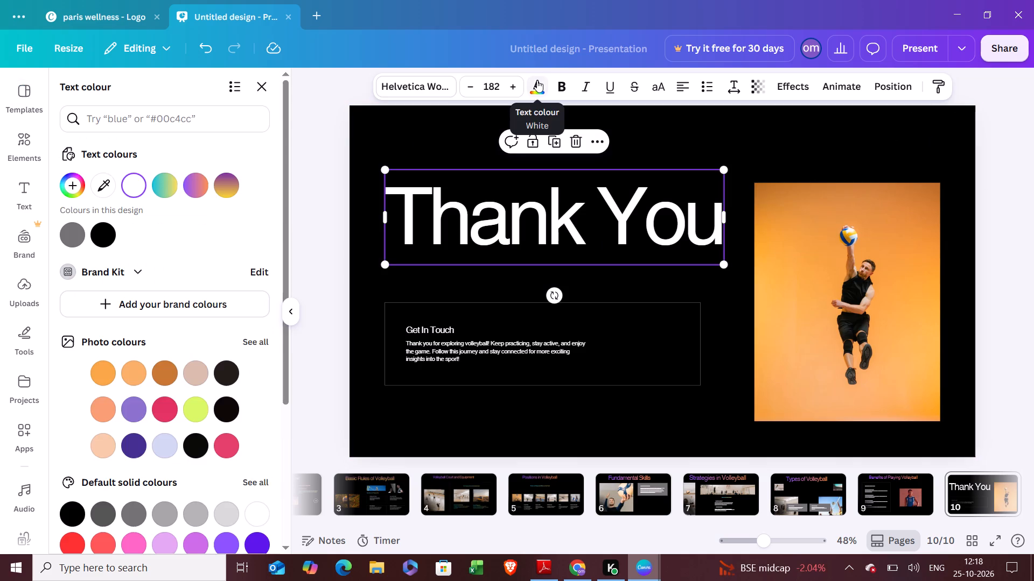
left_click(216, 182)
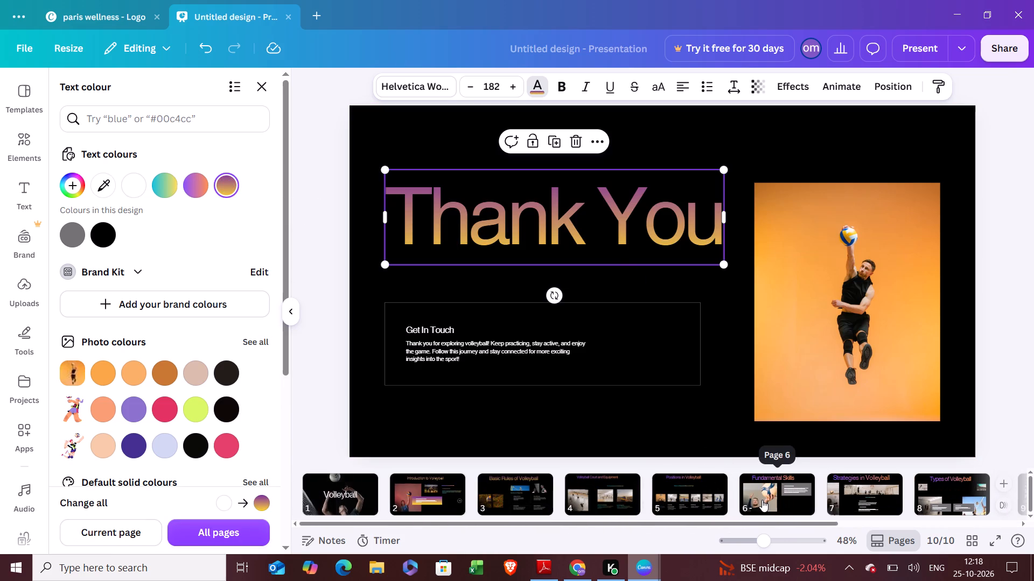
Download all pages of the presentation as a PDF with the Digital preset.
left_click(1005, 53)
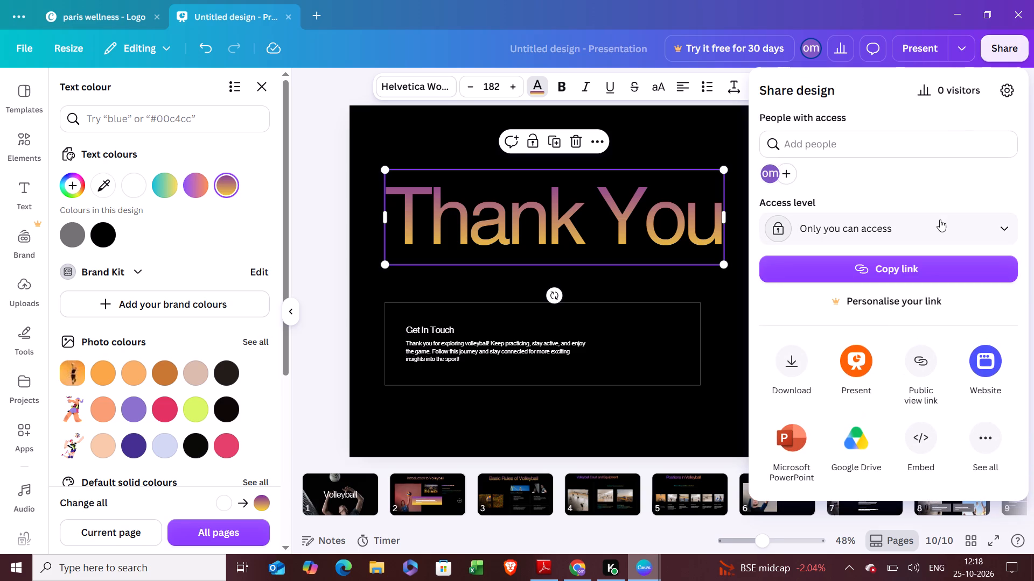
left_click(982, 438)
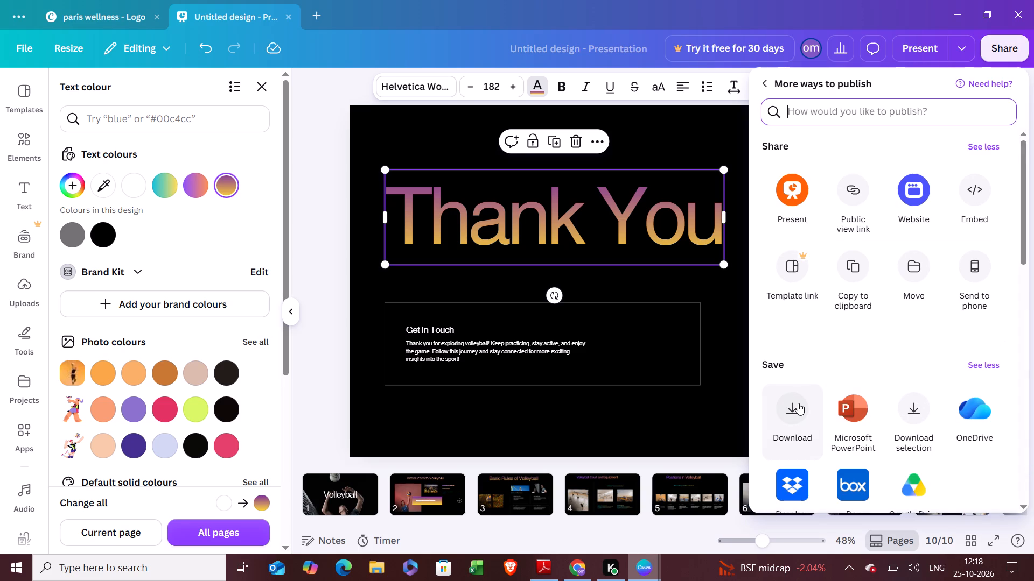
left_click(798, 403)
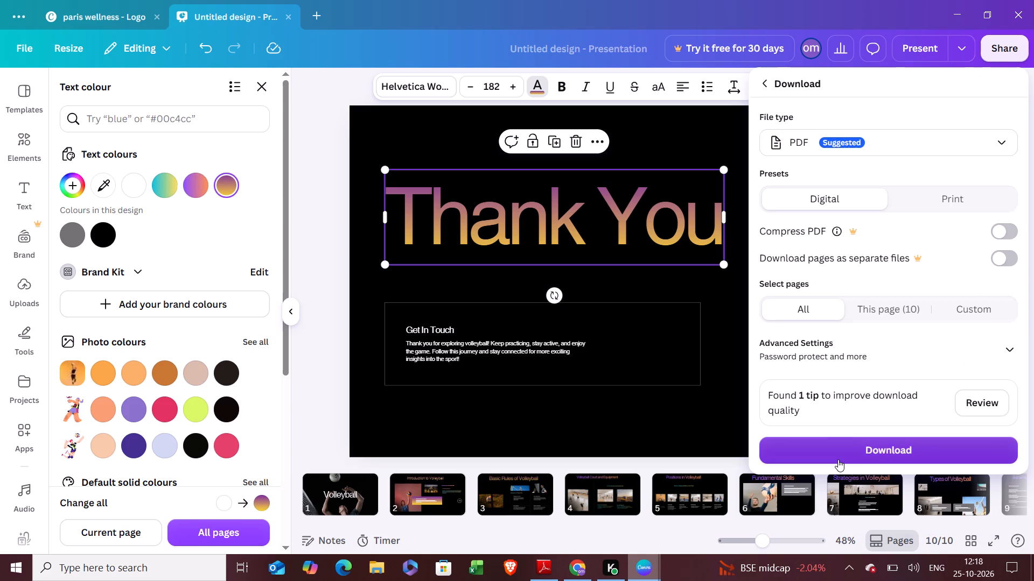
left_click(838, 459)
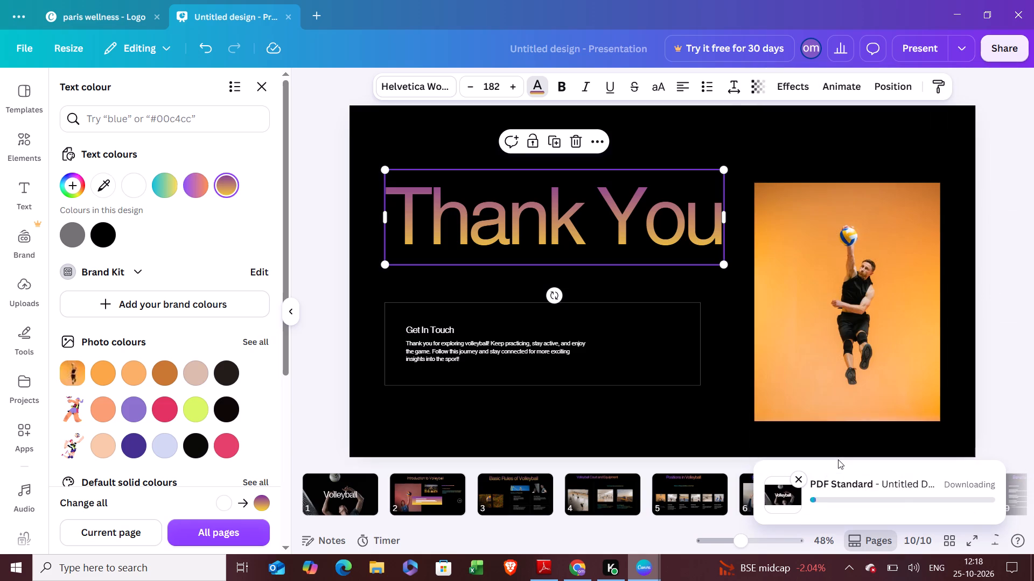